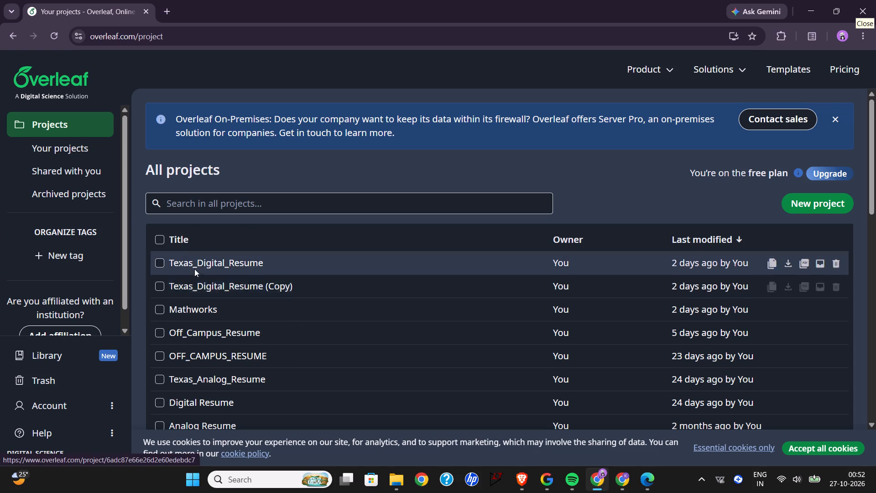
Open the Mathworks project and view its skills.tex file.
scroll(238, 337, "down", 1)
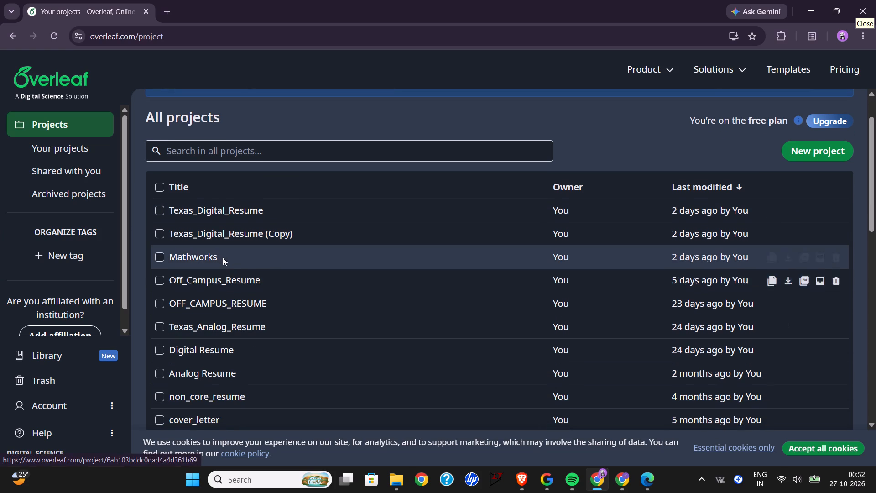
left_click(221, 257)
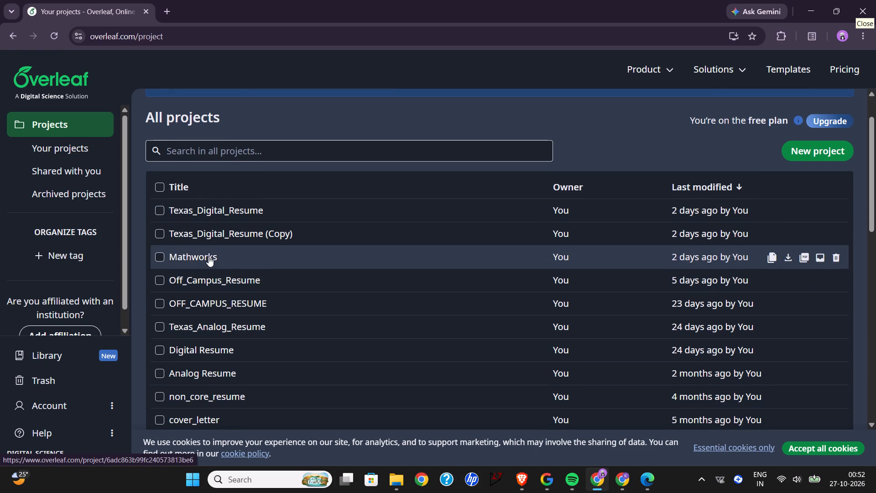
left_click(209, 257)
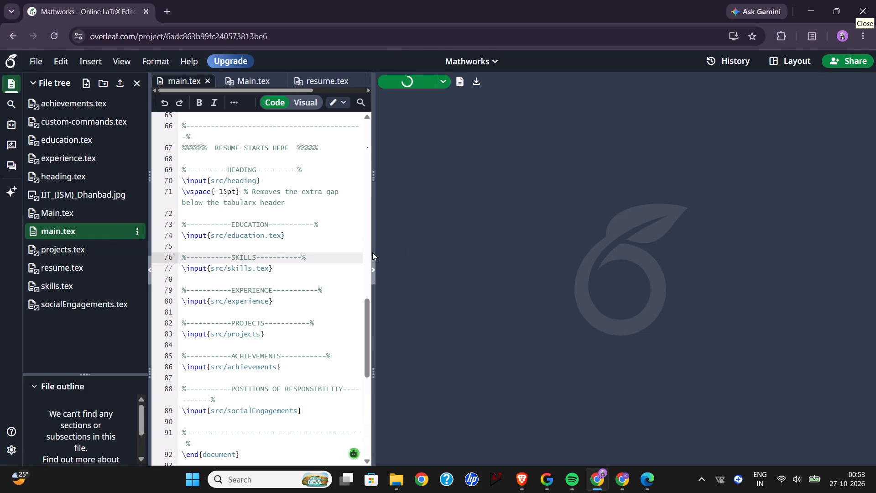
scroll(313, 267, "up", 11)
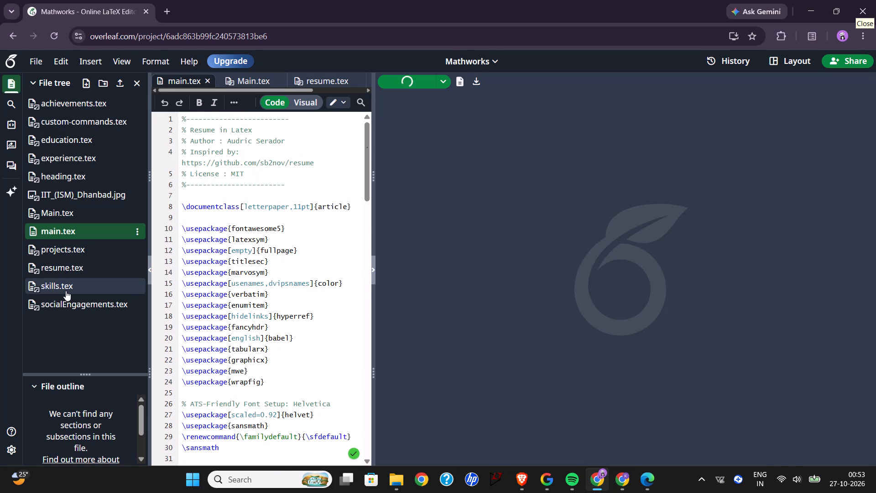
left_click(66, 291)
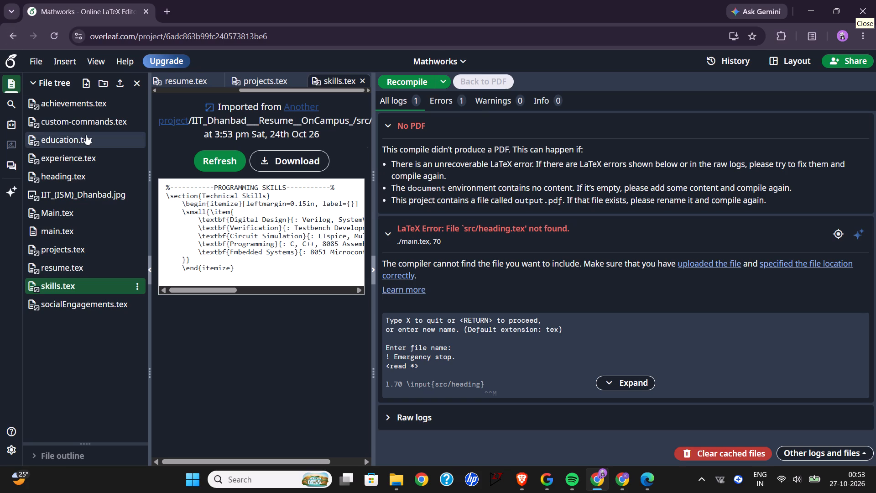
Return to the project list, open the Texas_Digital_Resume project and recompile it with resume.tex open.
left_click(15, 42)
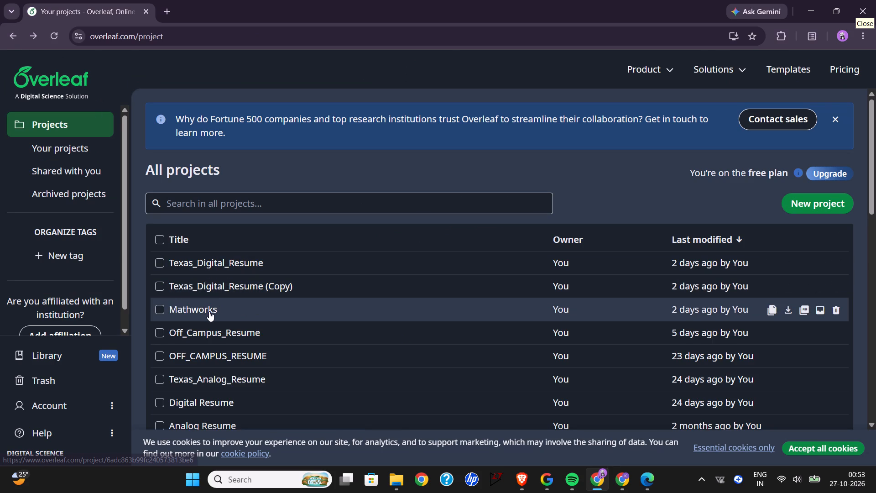
left_click(211, 264)
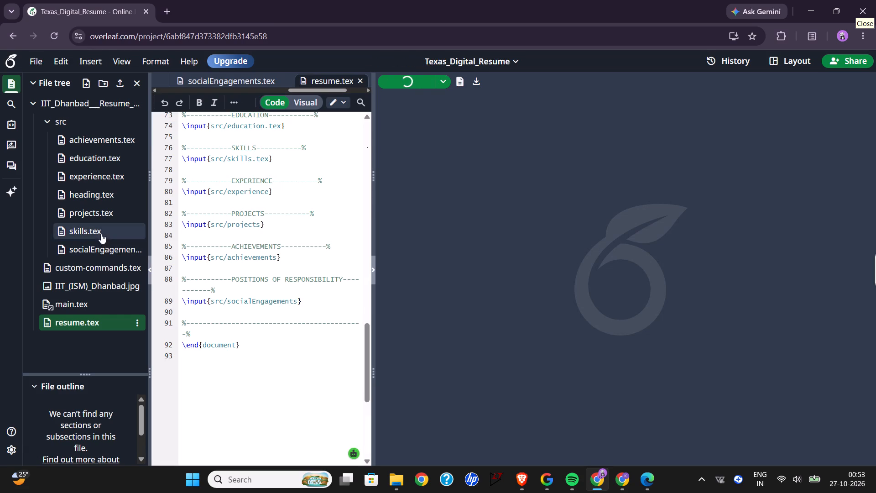
left_click(98, 216)
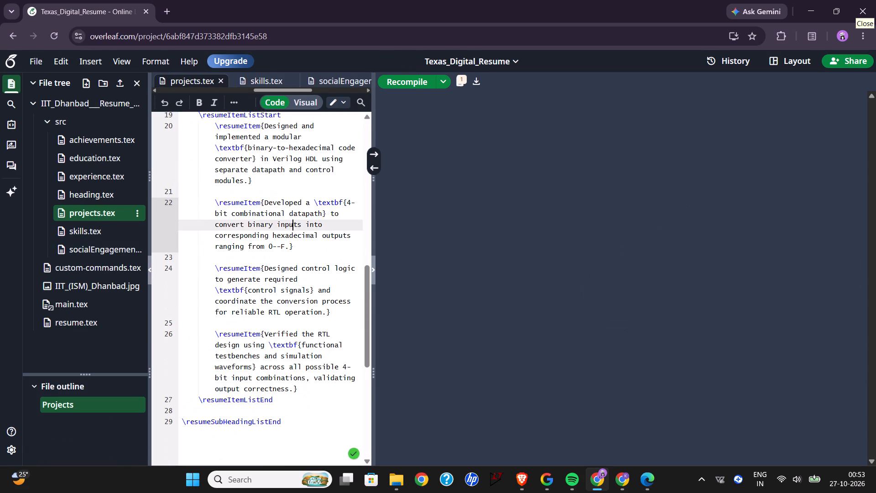
left_click(265, 208)
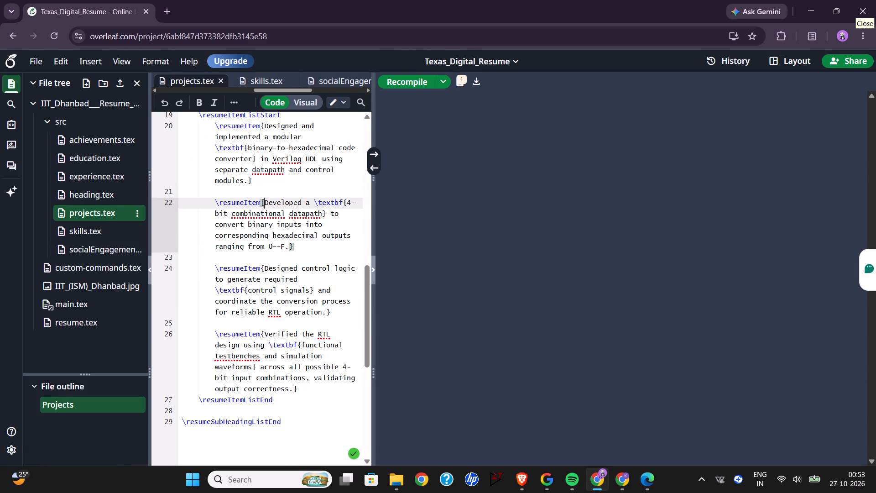
left_click(108, 324)
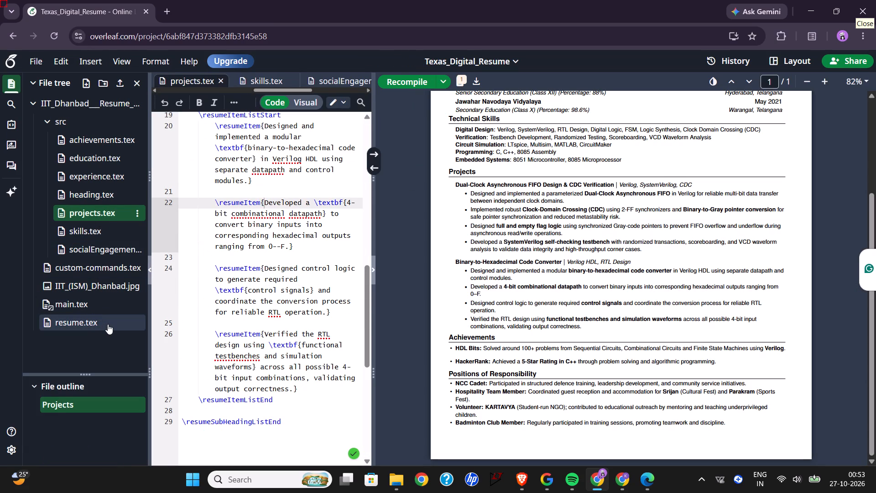
left_click(387, 81)
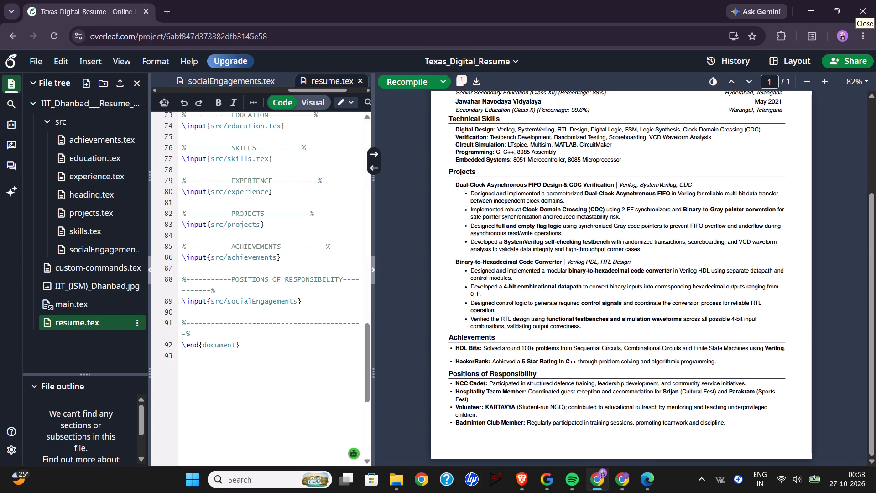
Open projects.tex in the src folder and try to undo its earlier edits.
left_click(81, 213)
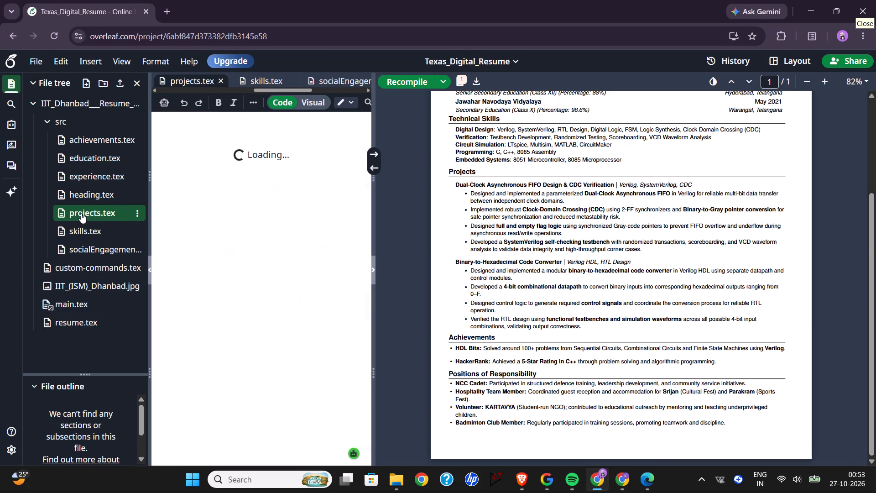
left_click(273, 236)
key("ctrl+z")
key("ctrl+z")
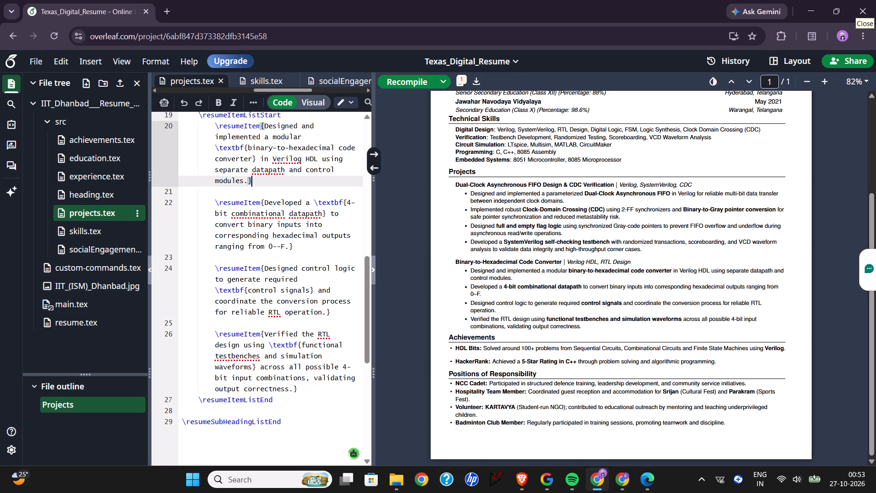
key("ctrl+z")
key("ctrl+z")
key("ctrl+z")
key("ctrl+z")
key("ctrl+z")
key("ctrl+z")
key("ctrl+z")
key("ctrl+z")
key("z")
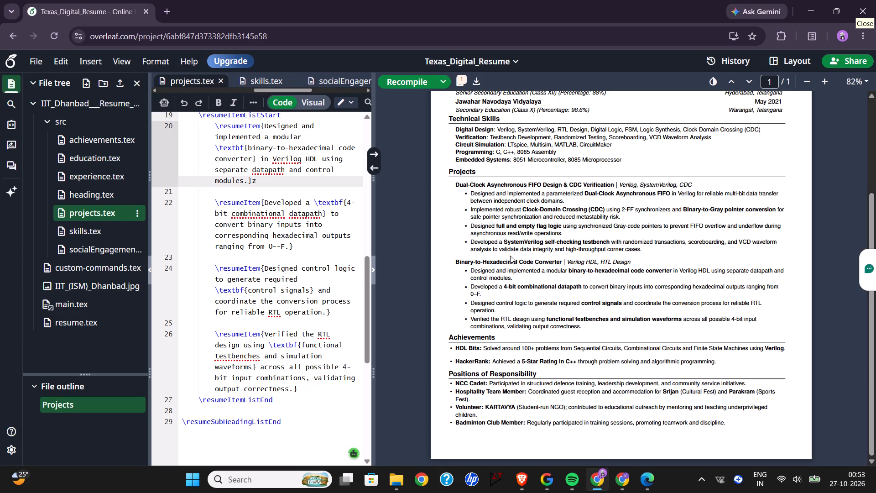
Copy the entire LaTeX source of projects.tex.
left_click(240, 278)
key("ctrl+a")
key("ctrl+c")
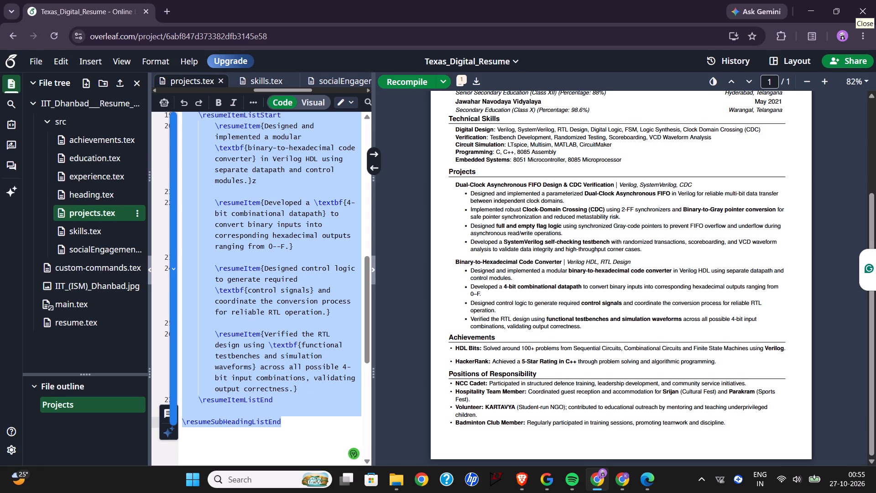
Examine the compiled resume in the PDF preview, moving up from the Projects section.
scroll(682, 257, "up", 2)
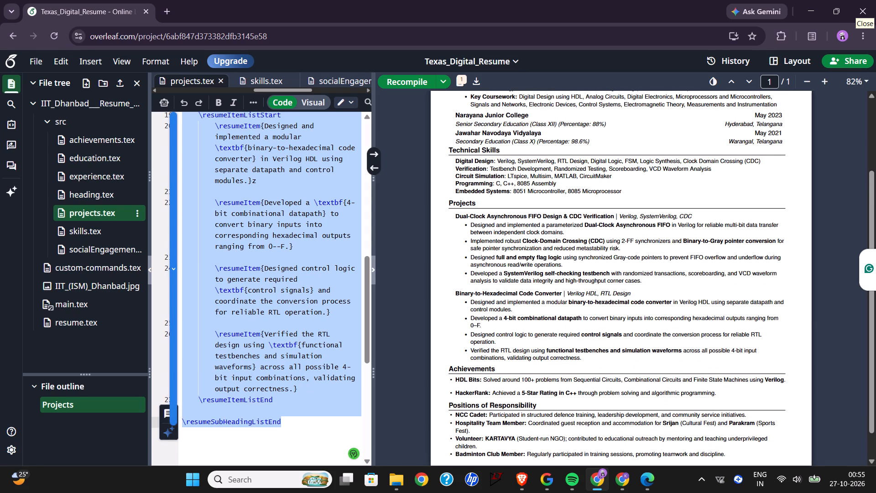
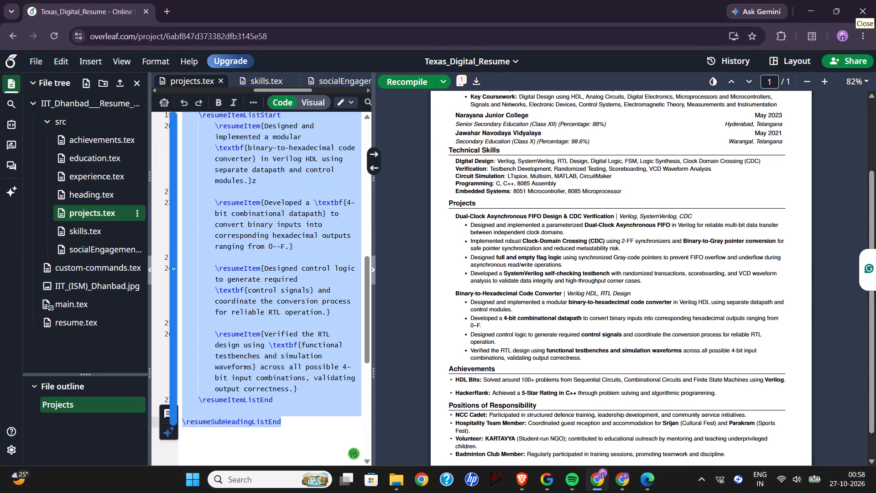
In Overleaf in Chrome, replace all of projects.tex with the copied LaTeX for the ESP32 IoT and FPGA-Based Electronic Voting Machine projects.
key("BackSpace")
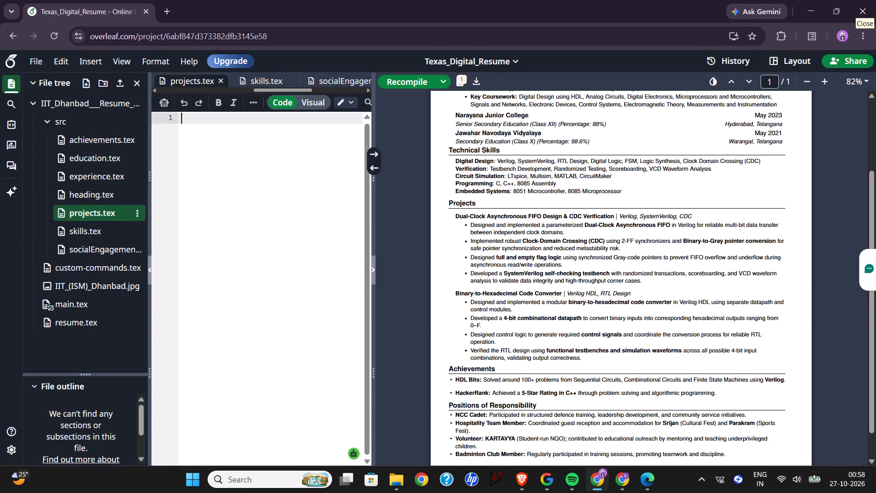
key("ctrl+v")
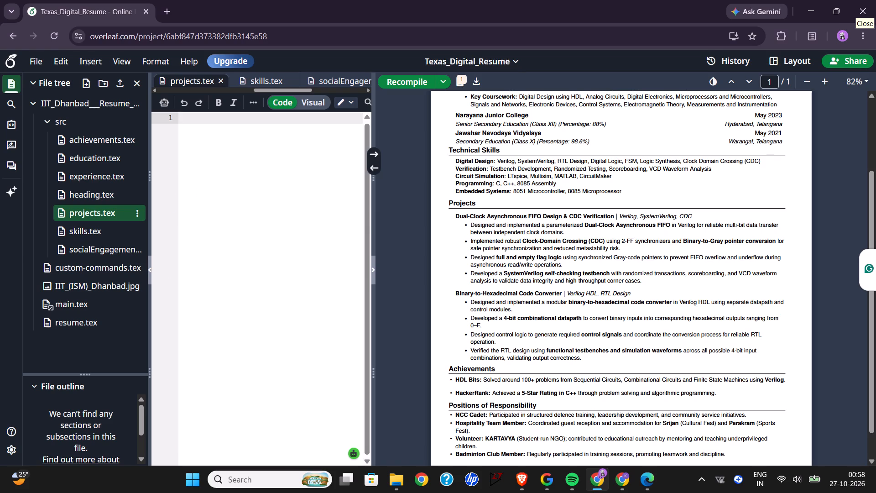
scroll(287, 239, "up", 3)
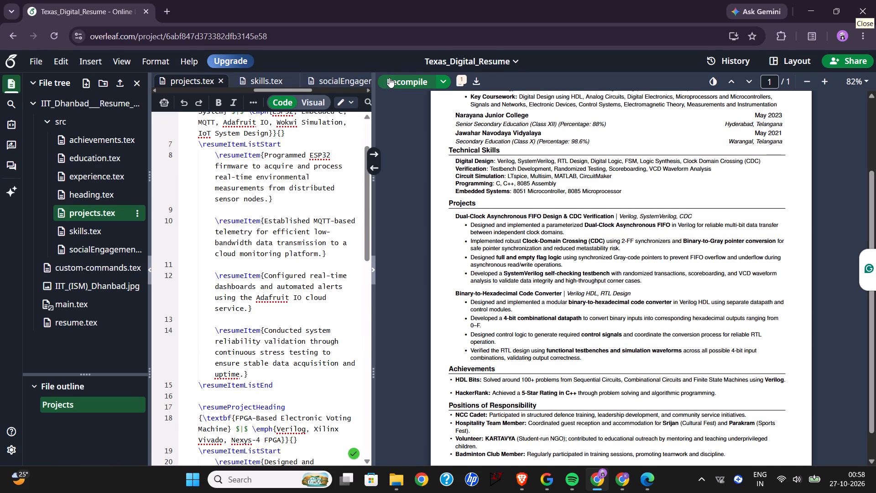
Open resume.tex and recompile the PDF from it so the preview uses the current project entries.
left_click(389, 78)
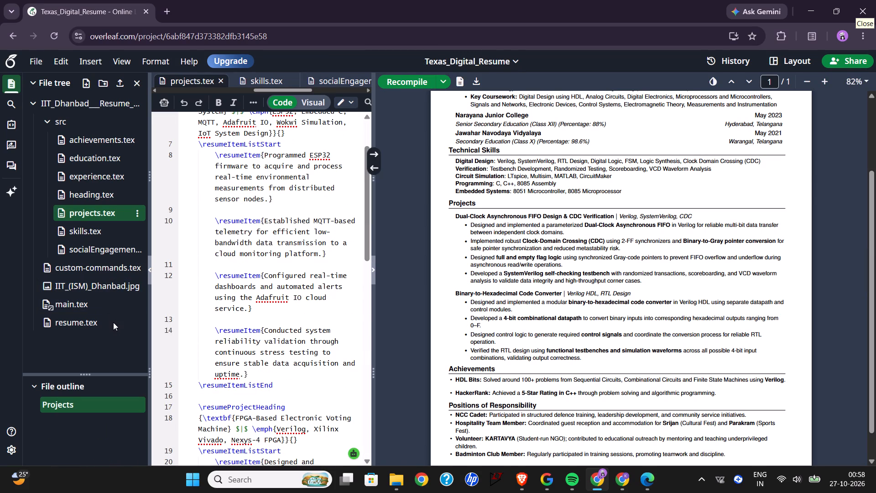
left_click(113, 322)
left_click(386, 79)
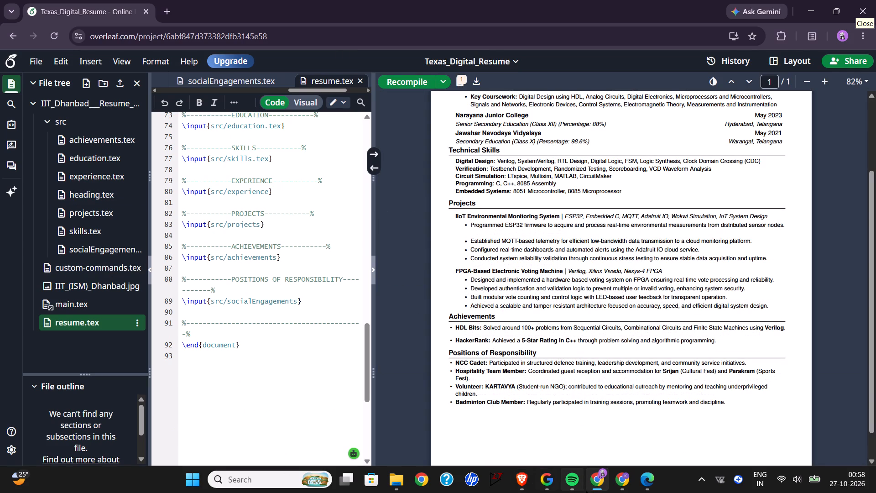
In projects.tex, correct the first project's title to "IoT Environmental Monitoring System".
scroll(282, 222, "up", 3)
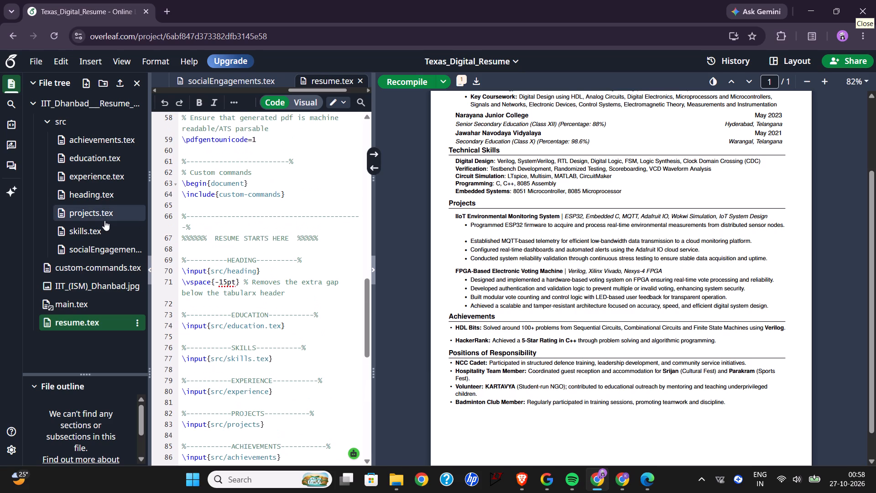
left_click(63, 212)
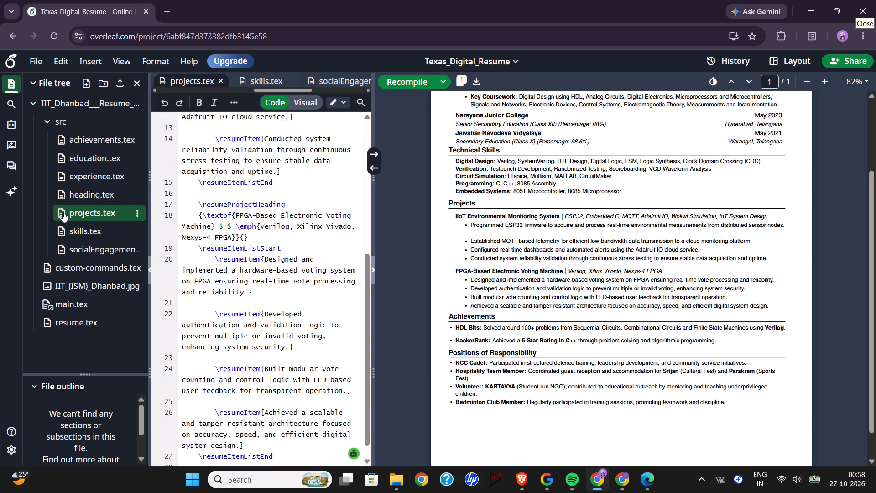
scroll(244, 213, "up", 1)
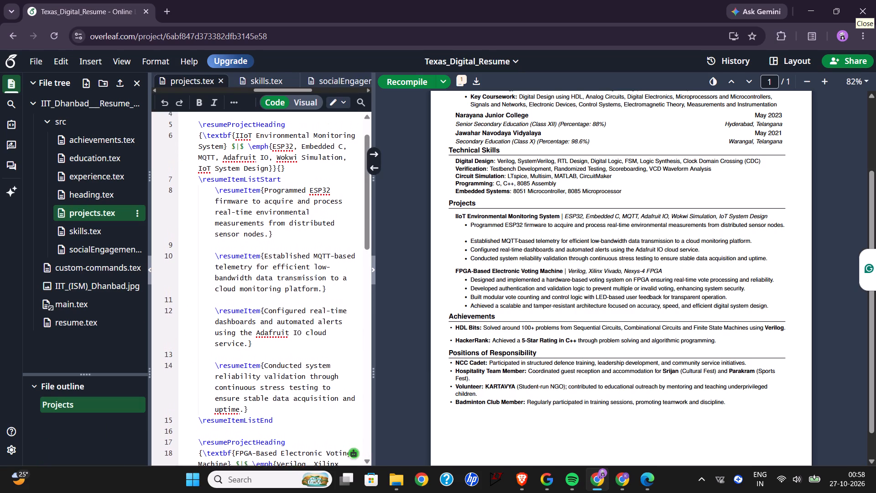
scroll(244, 213, "up", 1)
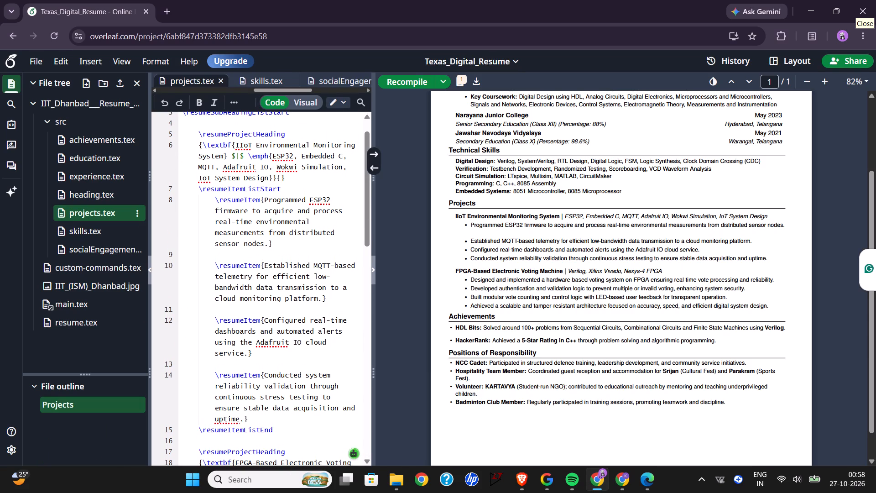
scroll(244, 213, "up", 1)
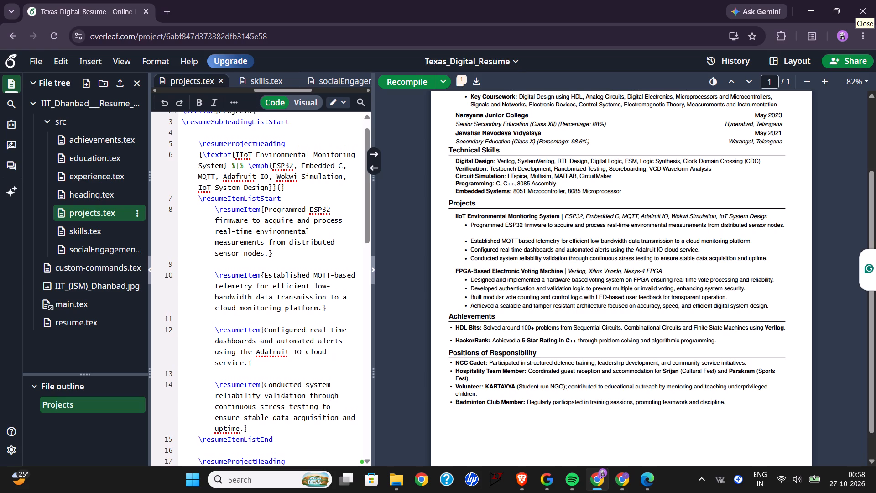
scroll(244, 213, "up", 2)
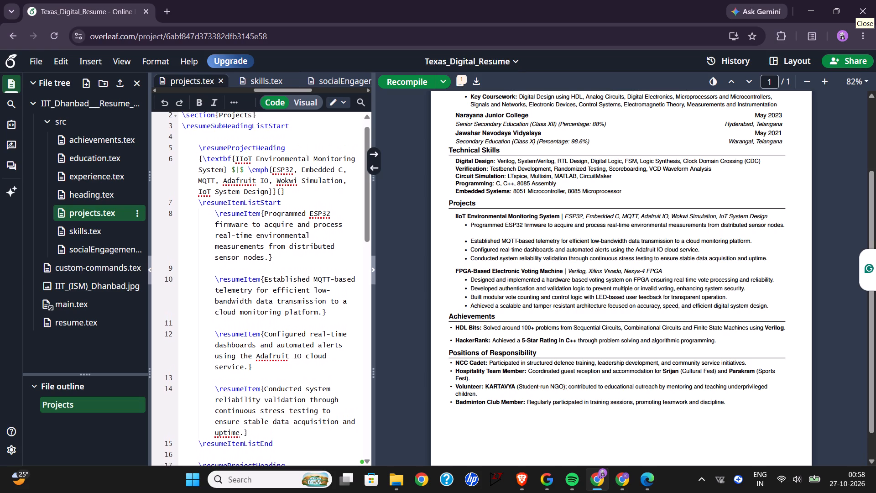
scroll(244, 213, "up", 1)
left_click(239, 169)
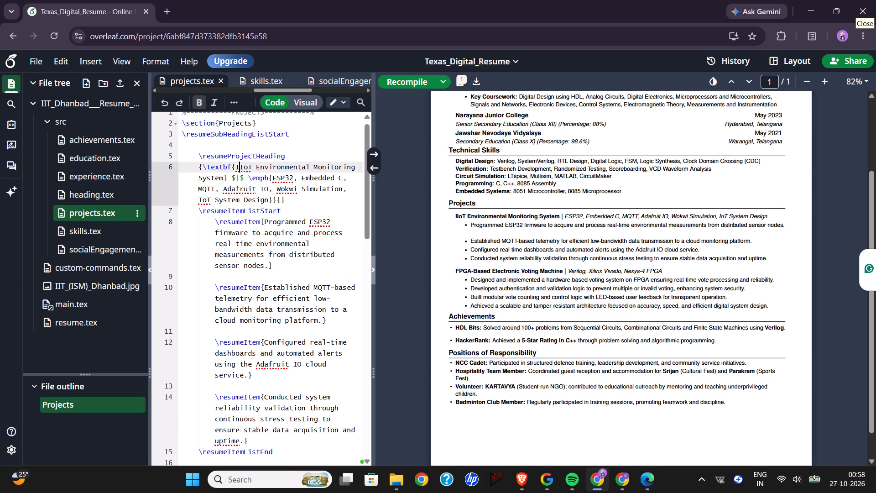
key("BackSpace")
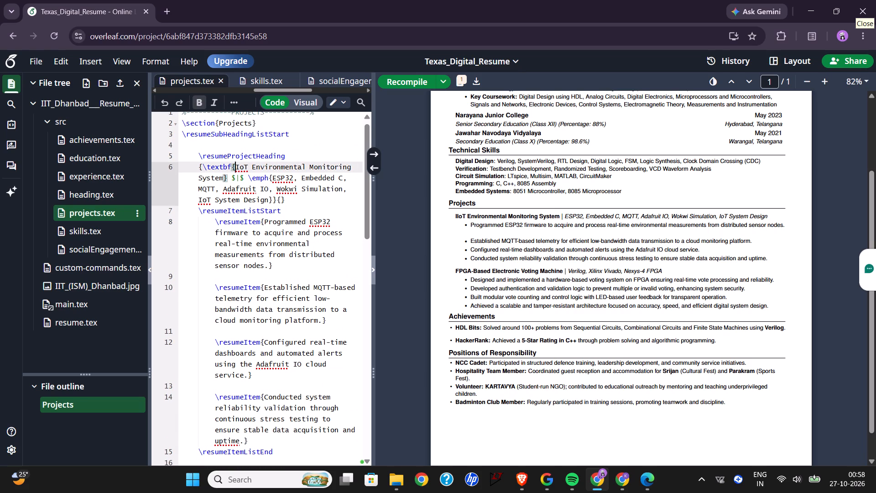
Add \vspace{-10} directly after the first project's ESP32 firmware item on line 8.
left_click(292, 198)
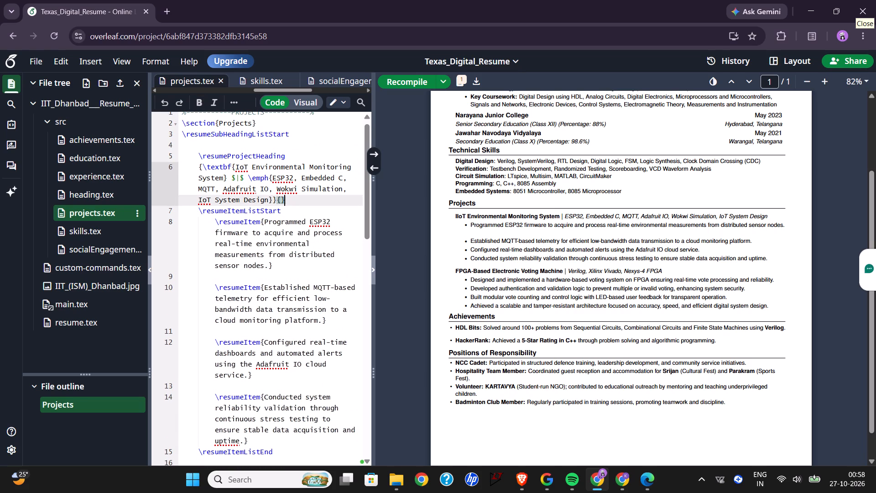
left_click(290, 269)
left_click(290, 269)
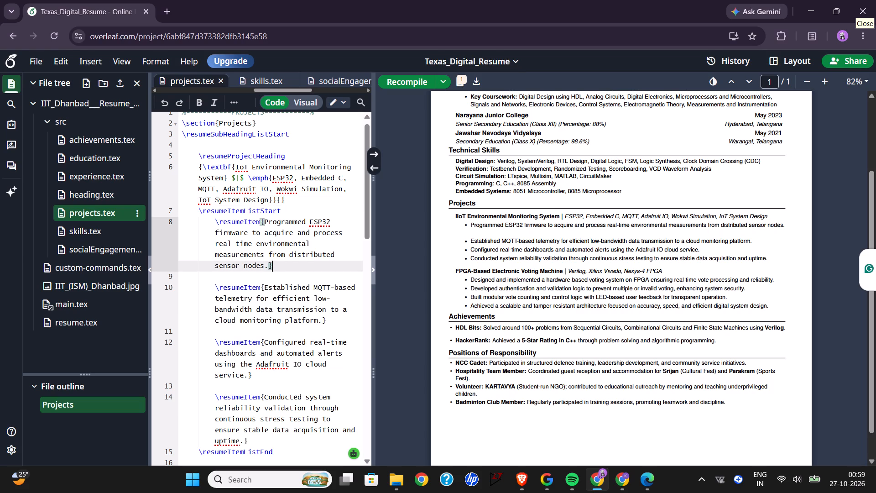
key("backslash")
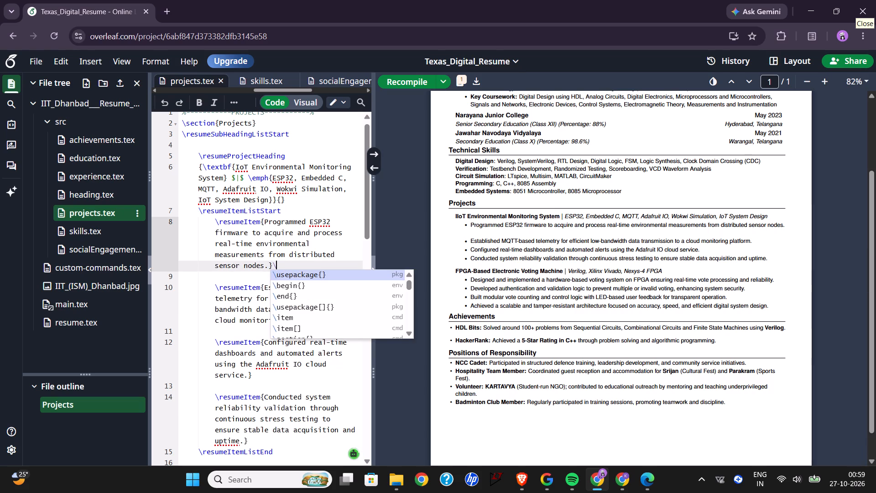
type("spa")
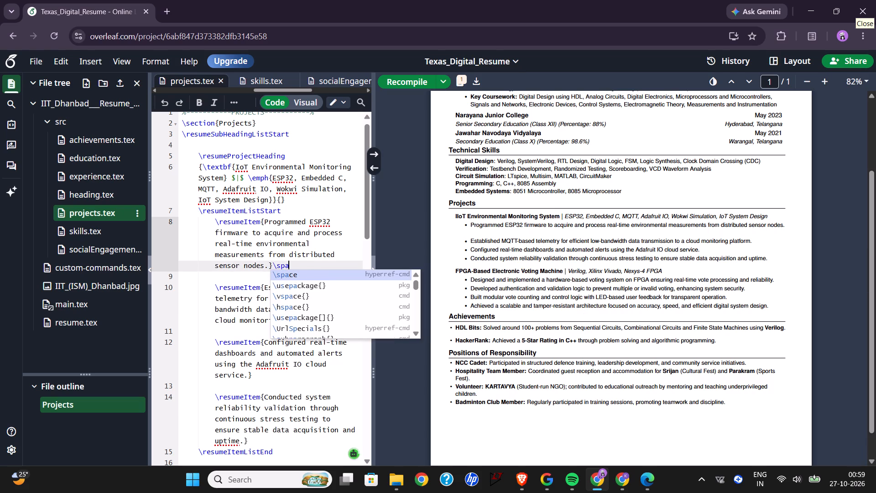
key("c")
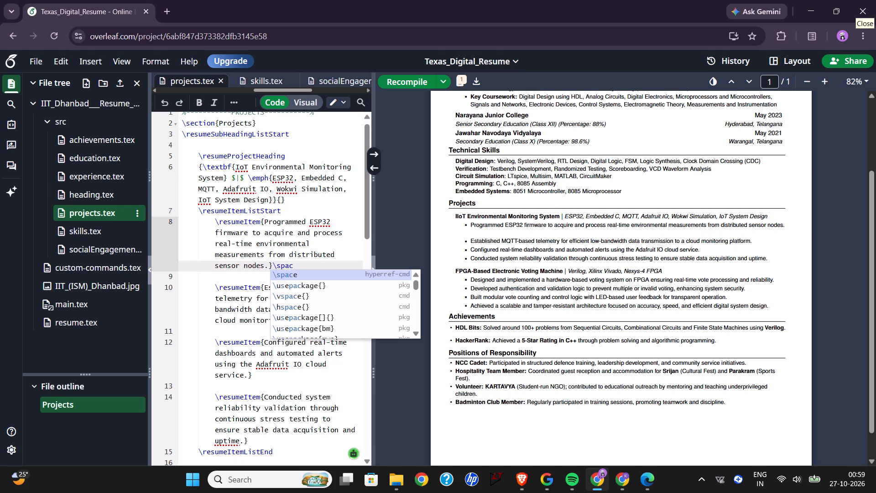
left_click(290, 294)
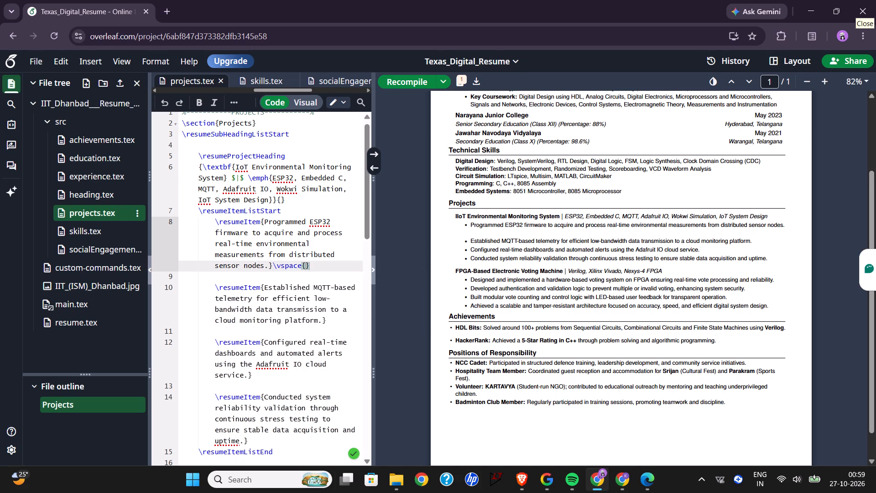
key("minus")
type("1c0")
key("BackSpace")
key("BackSpace")
key("0")
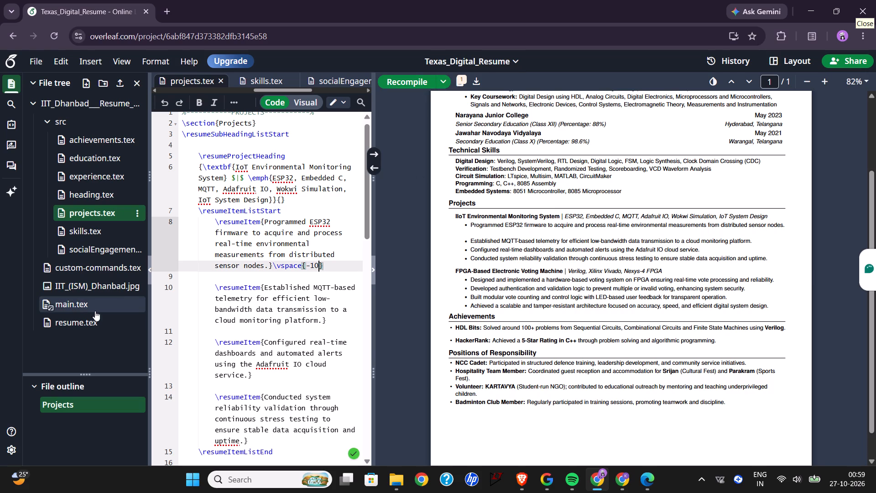
Return to resume.tex and recompile the PDF with the title and spacing edits.
left_click(103, 322)
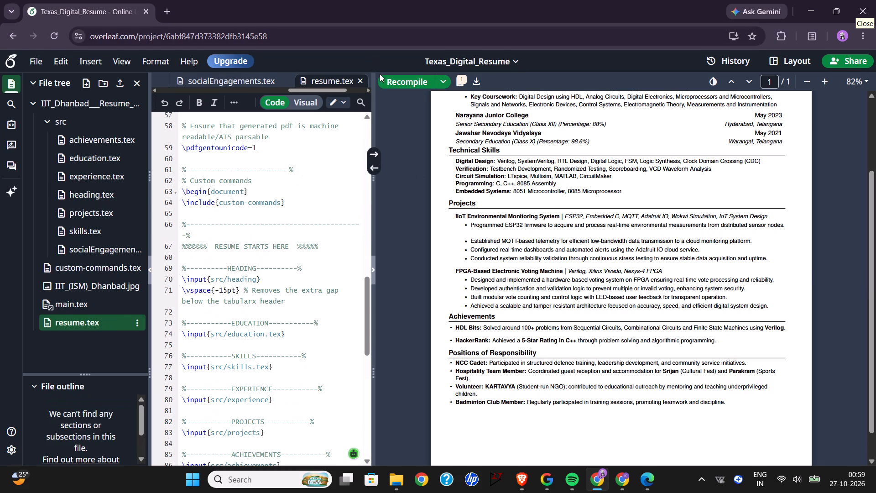
left_click(386, 82)
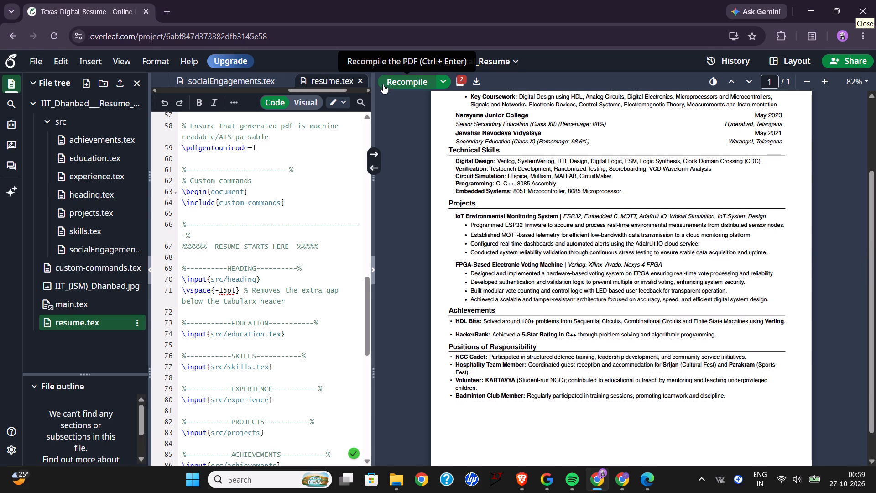
Reopen projects.tex and select the end of the ESP32 firmware item together with its \vspace{-10} command.
left_click(57, 218)
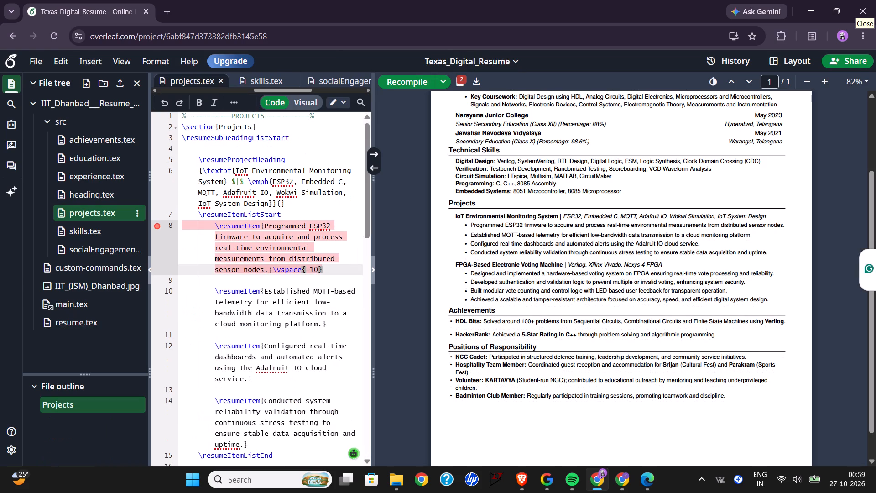
left_click(318, 258)
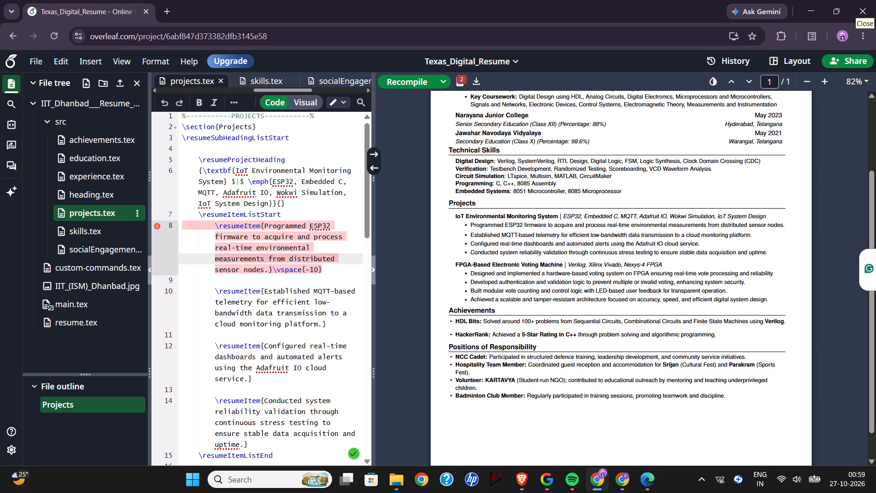
left_click(321, 267)
left_click_drag(334, 270, 245, 239)
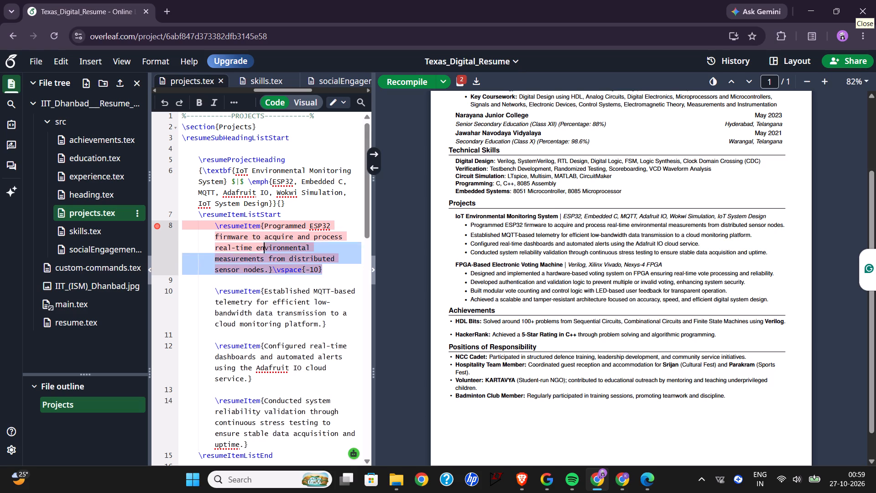
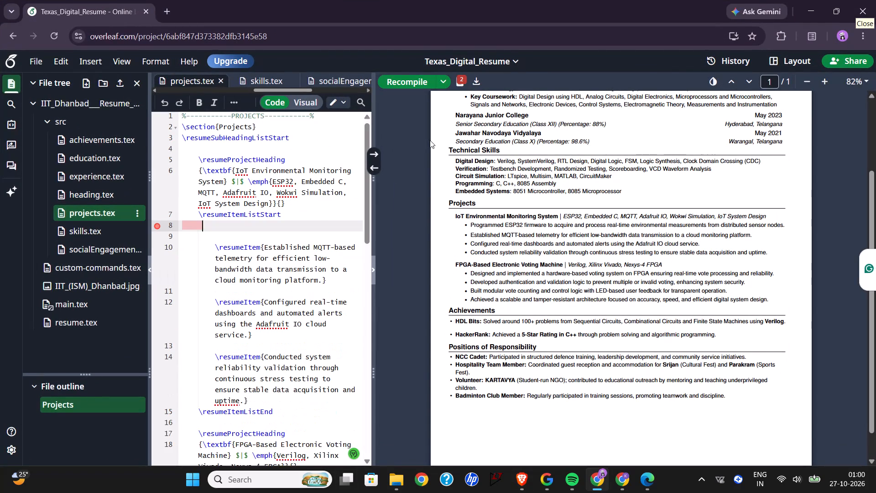
Recompile the PDF from resume.tex with the corrected spacing line and check the Projects section.
left_click(386, 82)
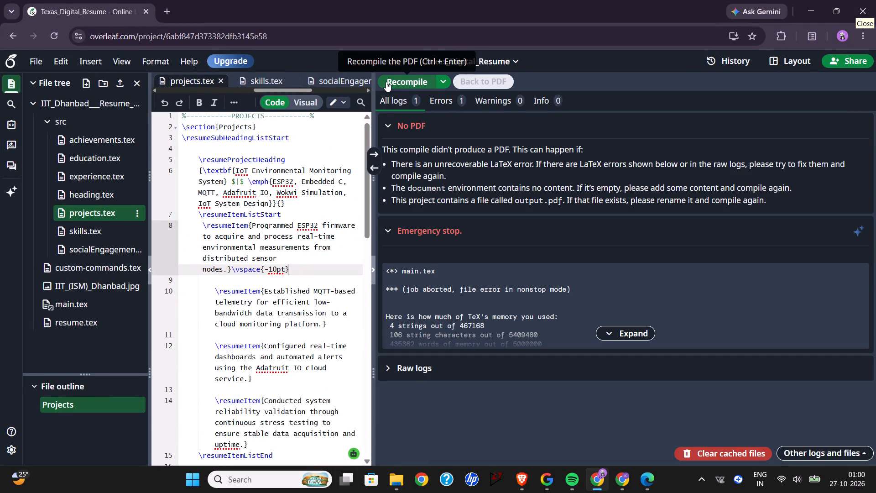
left_click(116, 328)
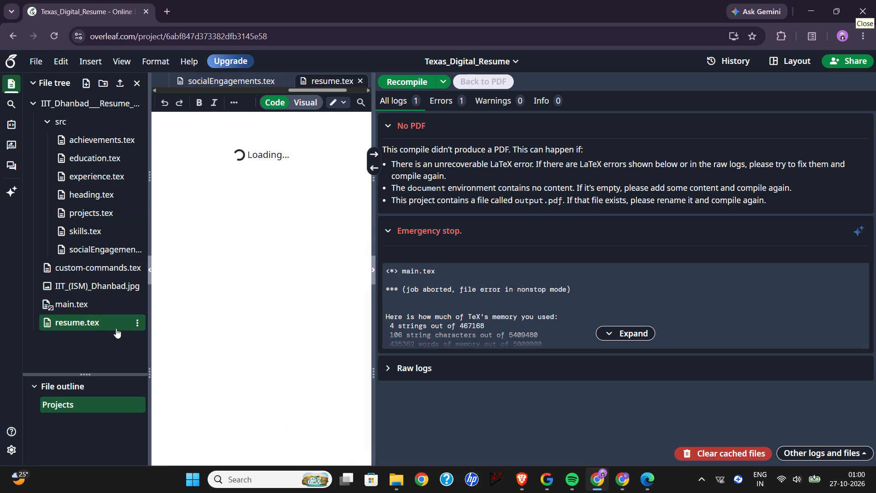
left_click(383, 84)
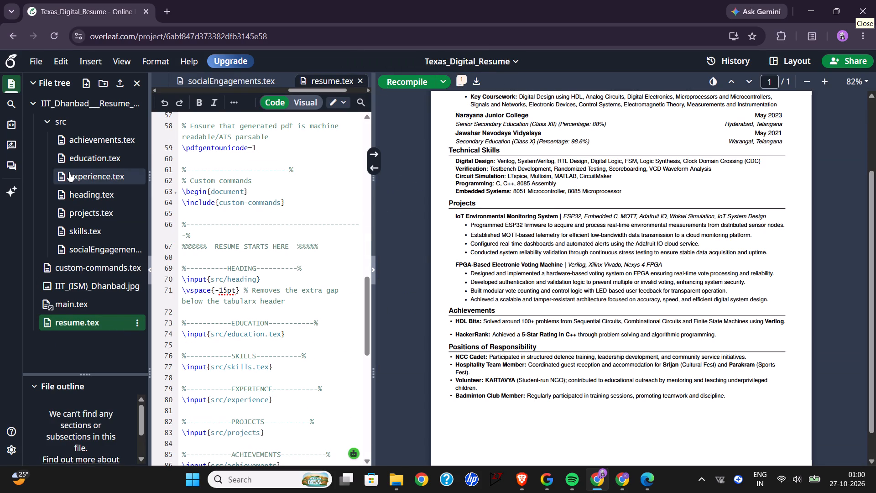
scroll(559, 262, "down", 1)
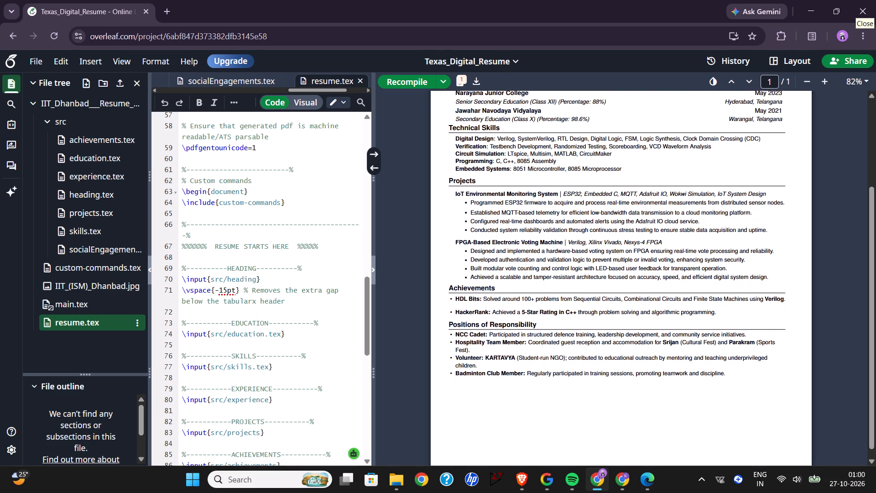
scroll(559, 262, "down", 1)
scroll(276, 228, "up", 3)
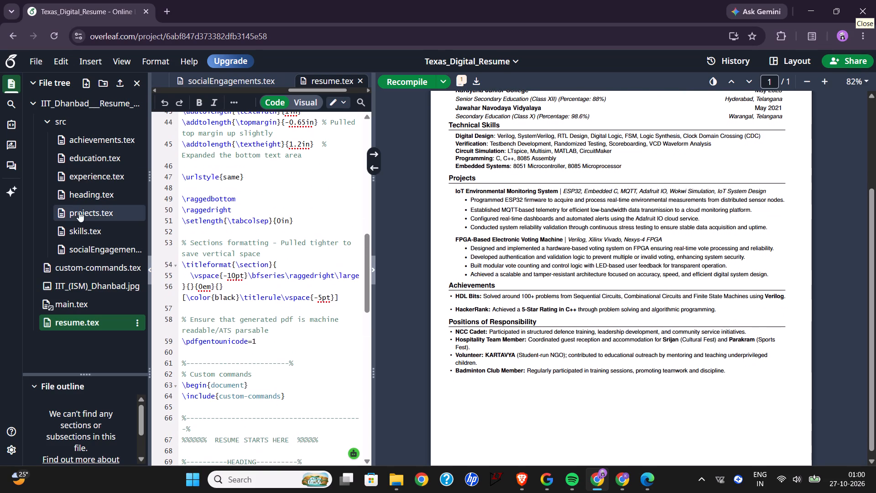
In projects.tex, move the whole FPGA-Based Electronic Voting Machine block above the IoT Environmental Monitoring System project.
left_click(60, 213)
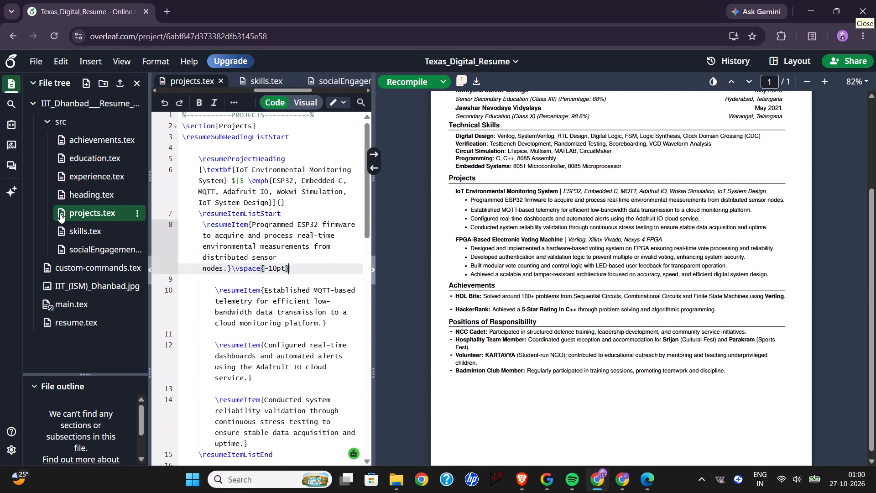
scroll(256, 230, "down", 1)
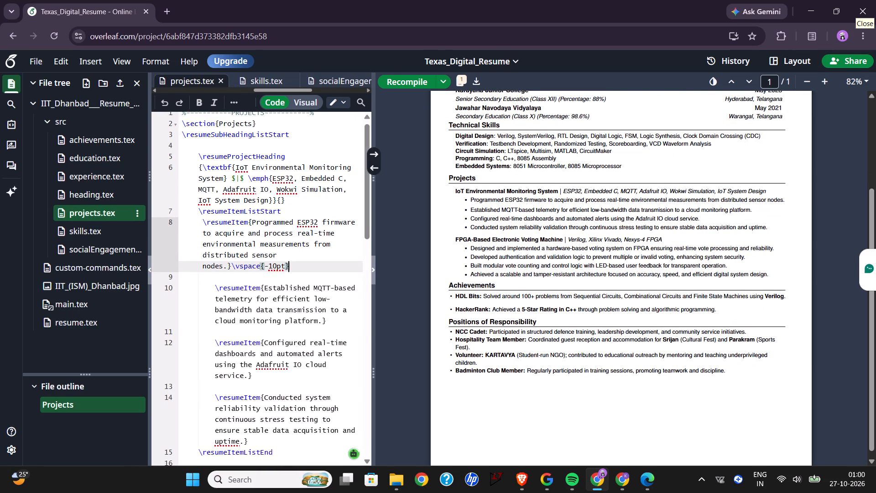
scroll(256, 230, "down", 3)
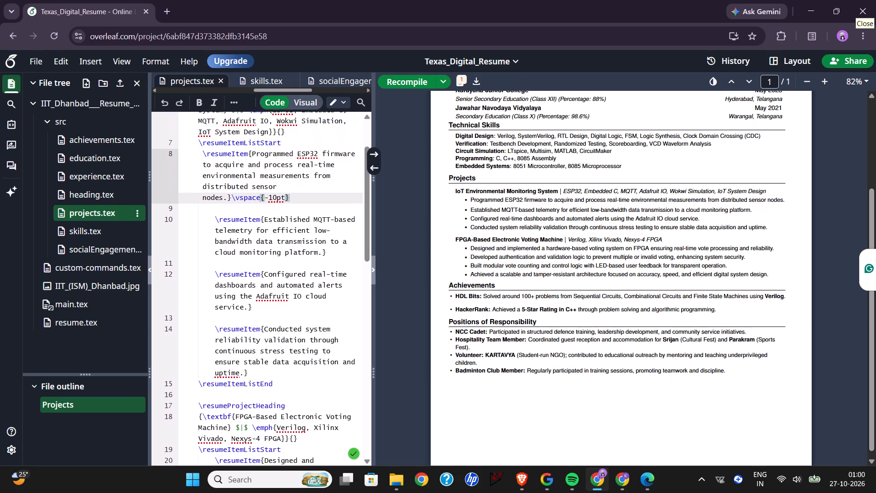
scroll(256, 230, "down", 2)
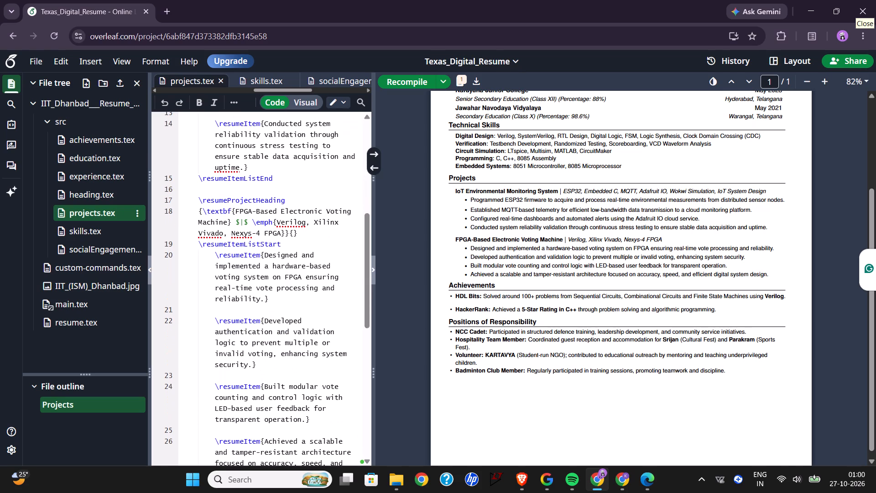
left_click_drag(194, 198, 285, 456)
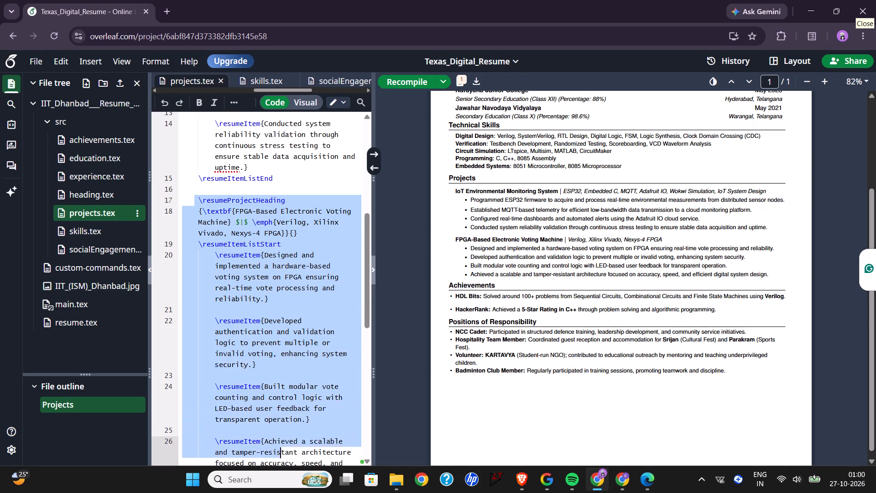
left_click_drag(285, 456, 283, 328)
key("ctrl+x")
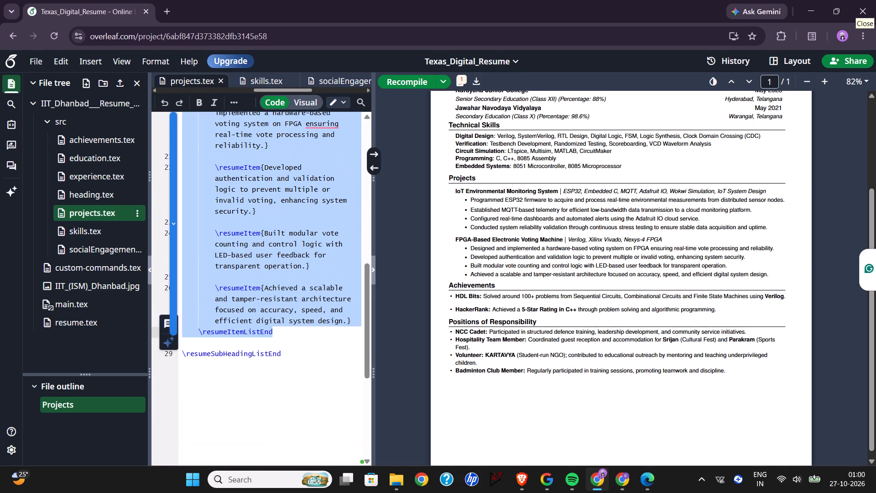
scroll(283, 328, "up", 7)
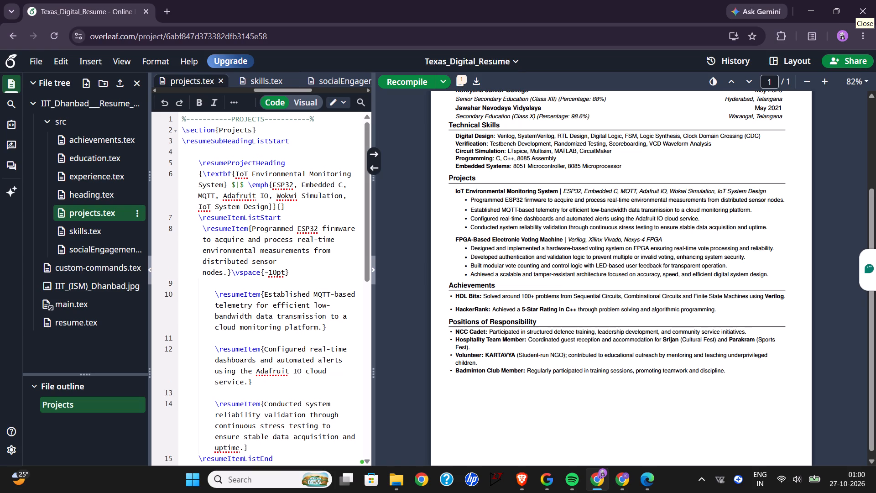
scroll(283, 328, "up", 3)
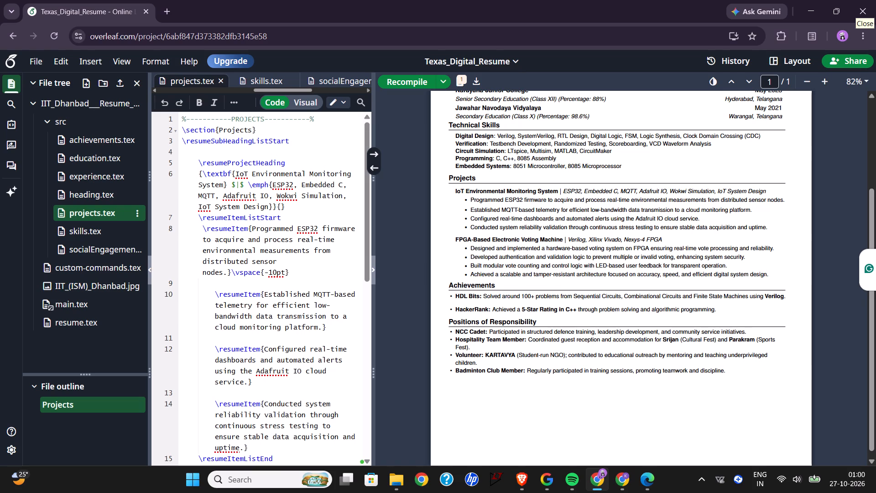
left_click(242, 147)
key("ctrl+v")
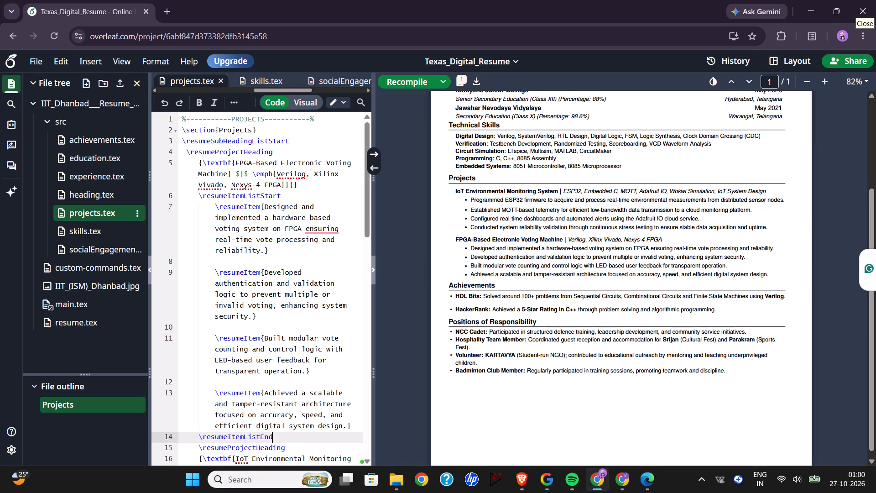
Insert a blank line between \resumeSubHeadingListStart and the FPGA project's heading.
left_click(296, 140)
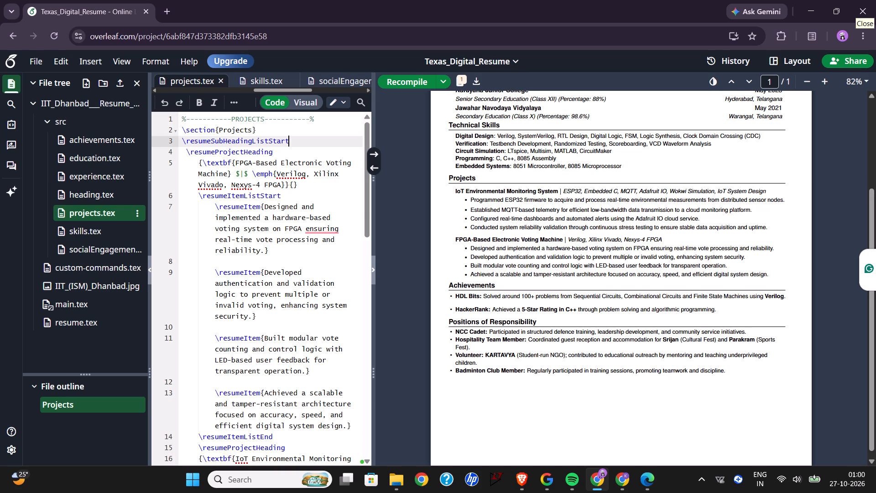
key("Return")
Recompile the PDF from resume.tex with the reordered projects and review the page.
left_click(382, 79)
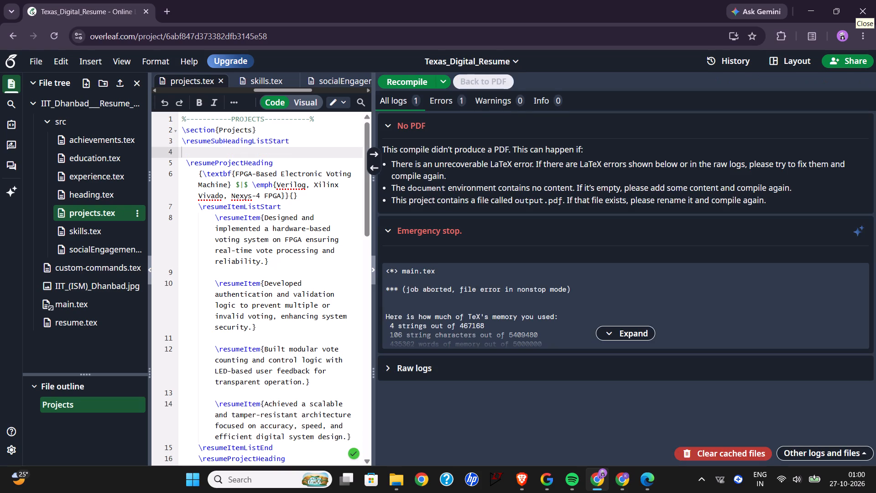
left_click(109, 325)
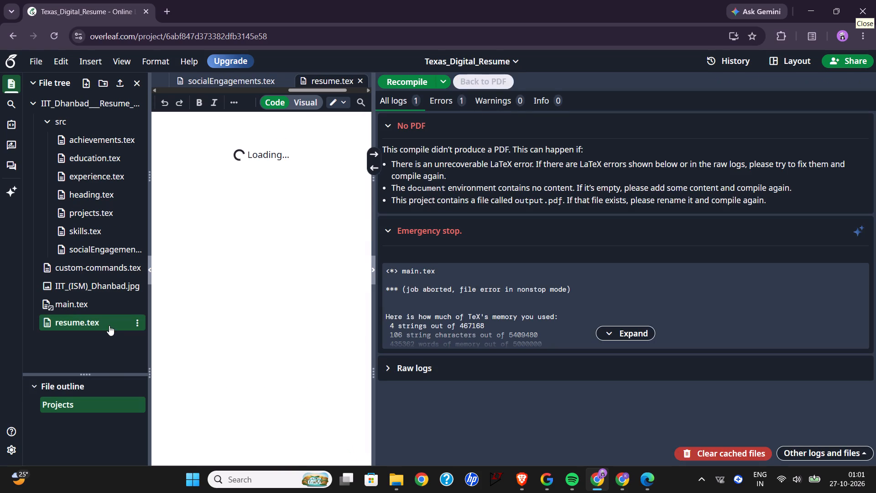
left_click(382, 76)
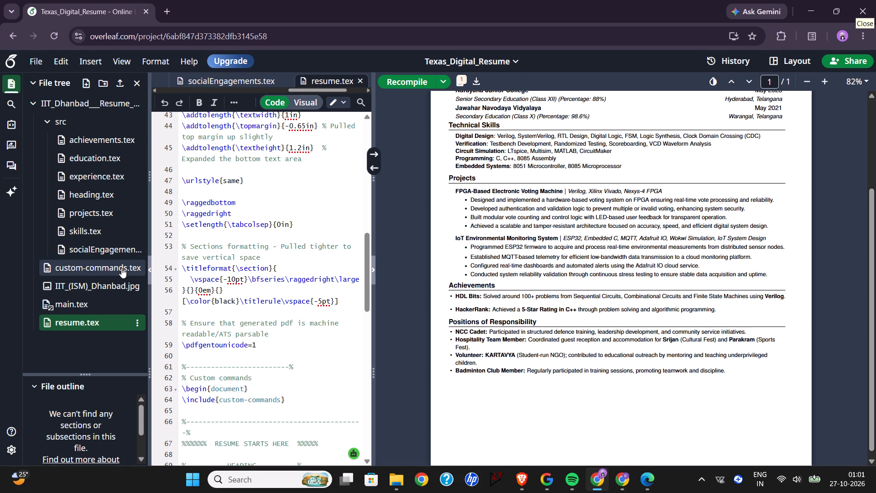
scroll(306, 294, "down", 1)
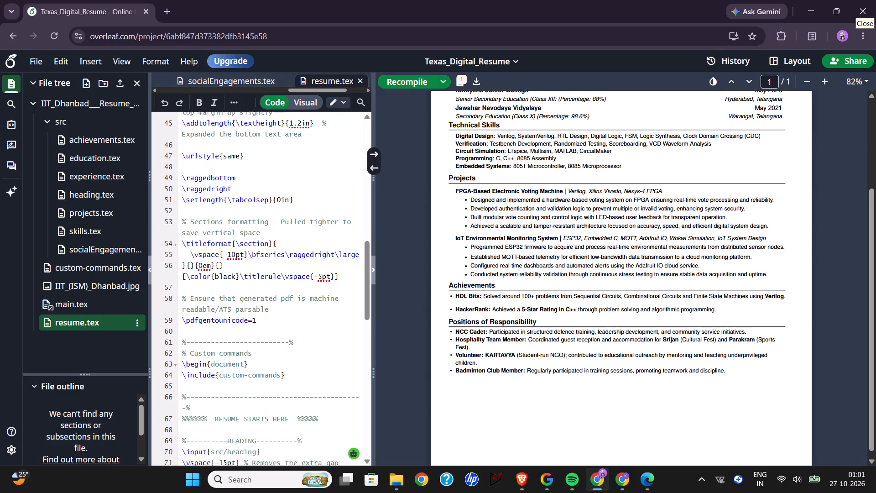
scroll(306, 294, "down", 1)
scroll(664, 246, "up", 3)
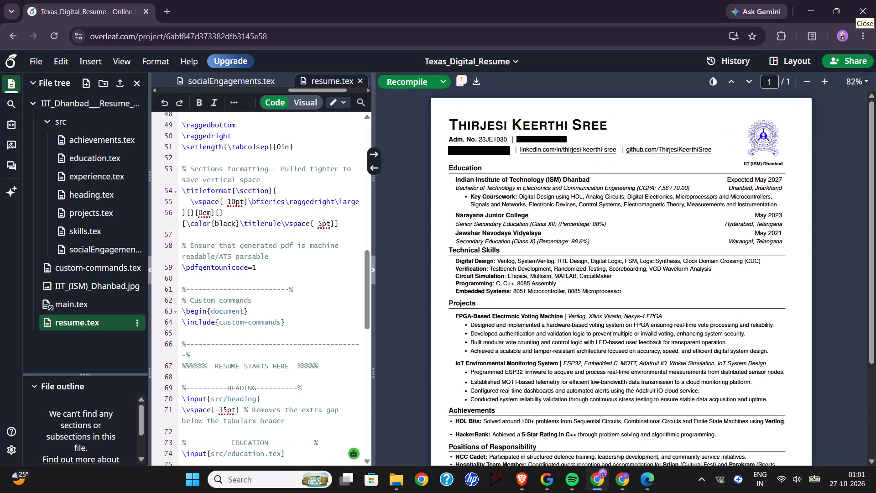
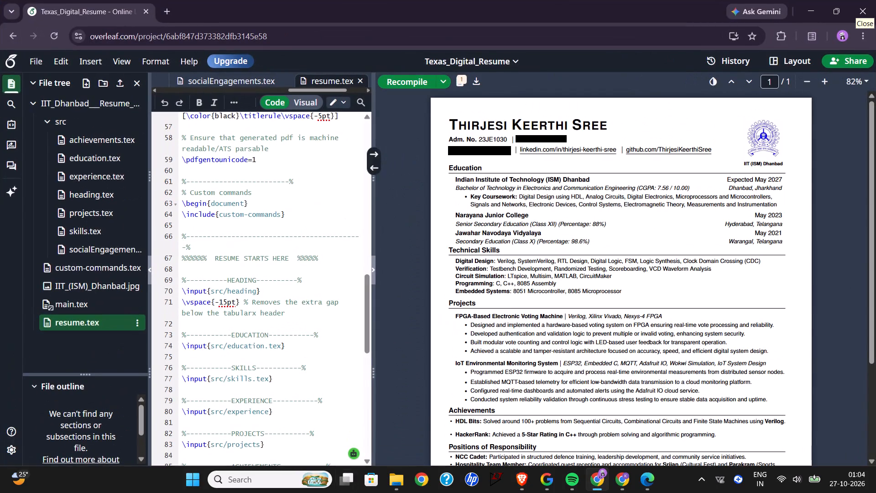
scroll(287, 211, "down", 5)
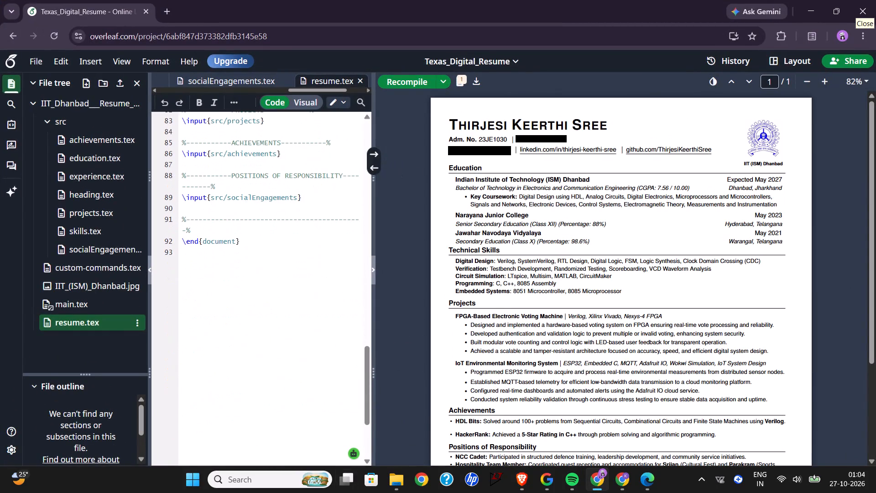
scroll(248, 192, "up", 6)
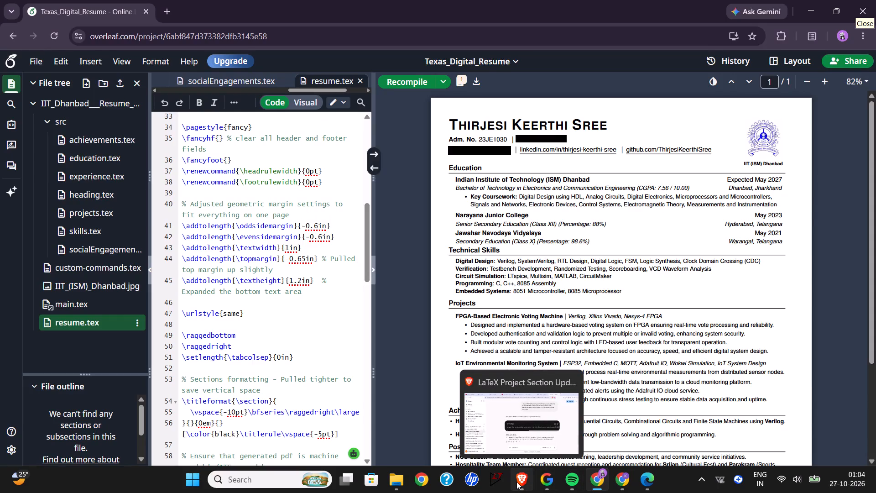
Search for Overleaf in a new Chrome tab and open the Off_Campus_Resume project from its project list.
left_click(167, 0)
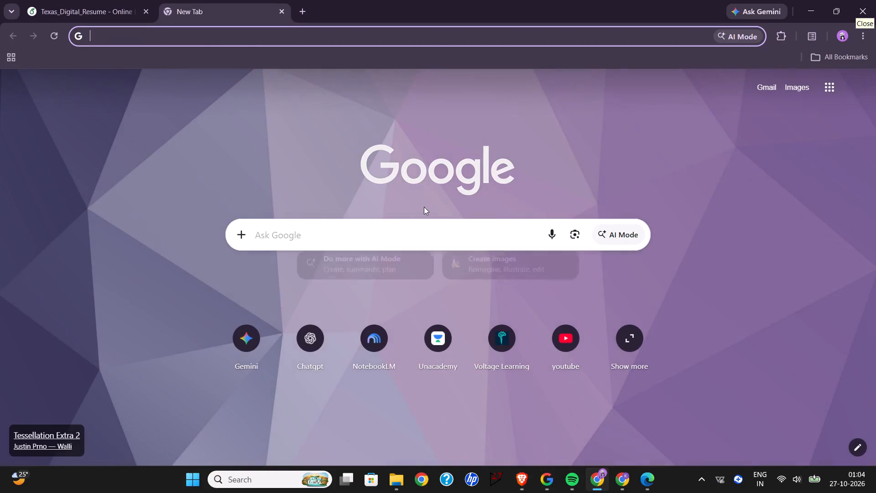
left_click(404, 246)
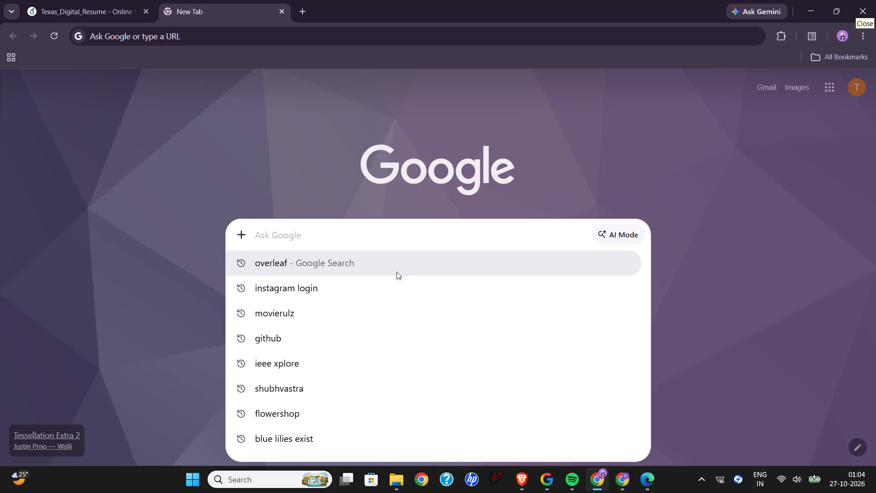
left_click(396, 272)
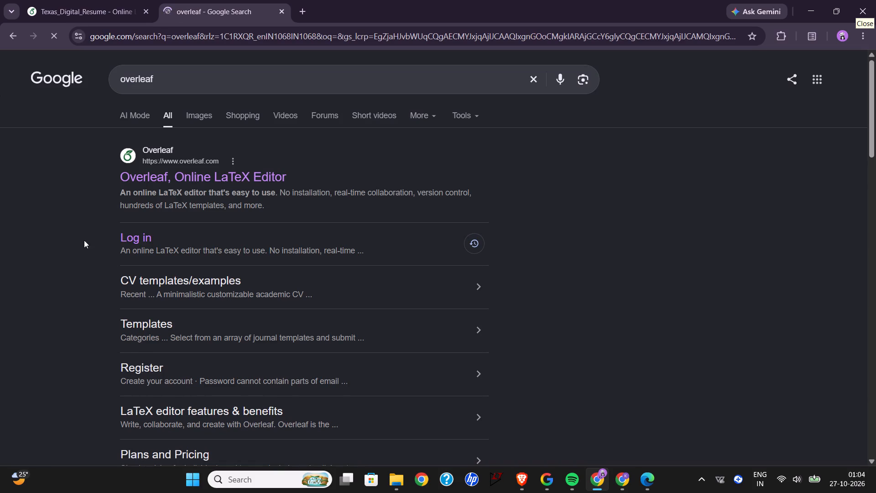
left_click(136, 236)
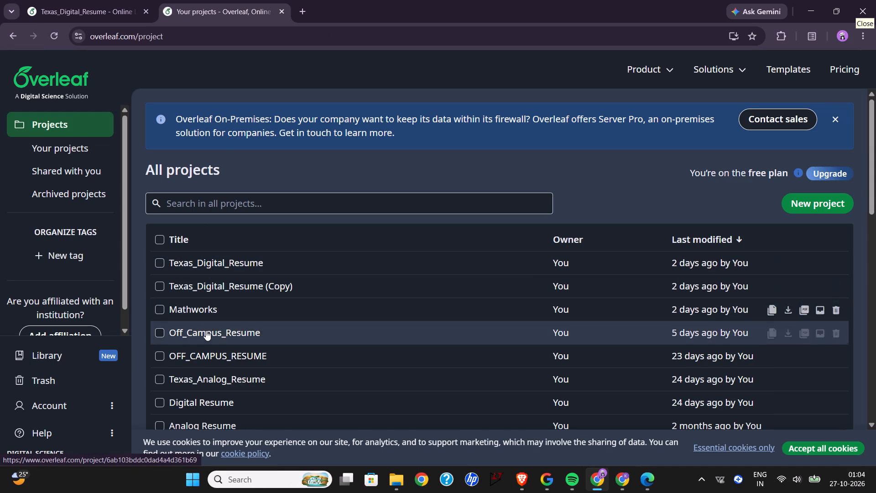
scroll(205, 334, "down", 2)
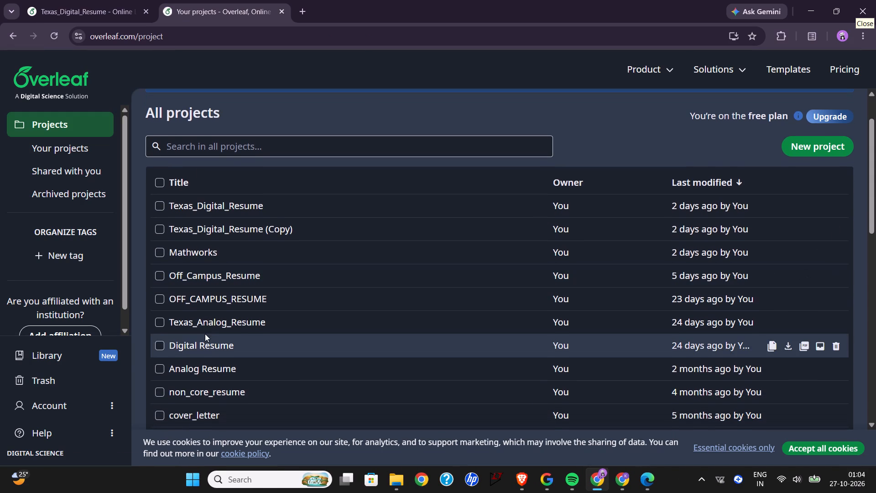
scroll(205, 334, "down", 2)
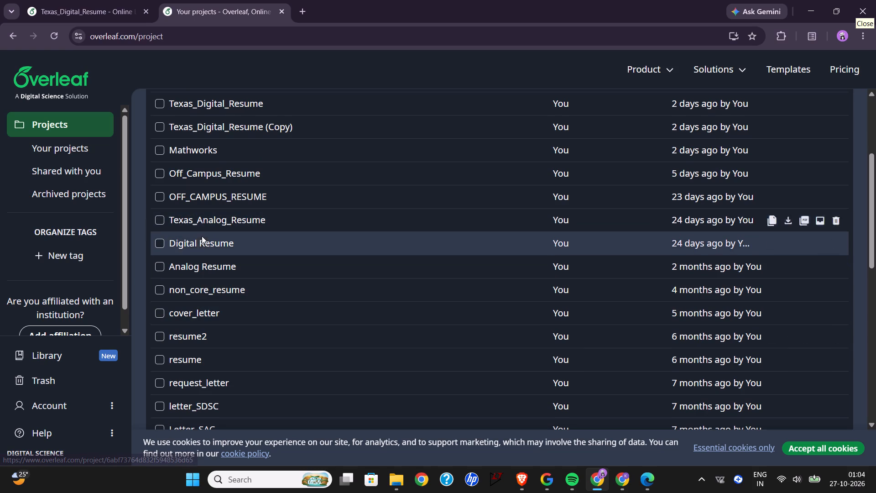
left_click(193, 169)
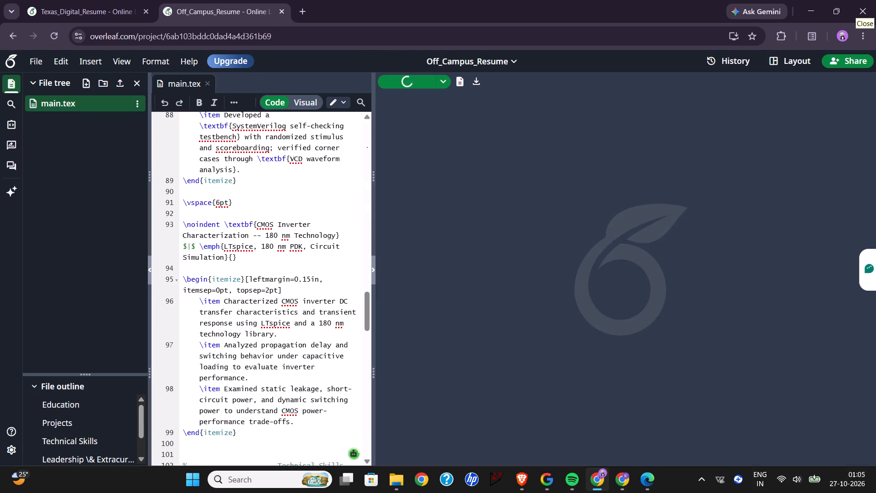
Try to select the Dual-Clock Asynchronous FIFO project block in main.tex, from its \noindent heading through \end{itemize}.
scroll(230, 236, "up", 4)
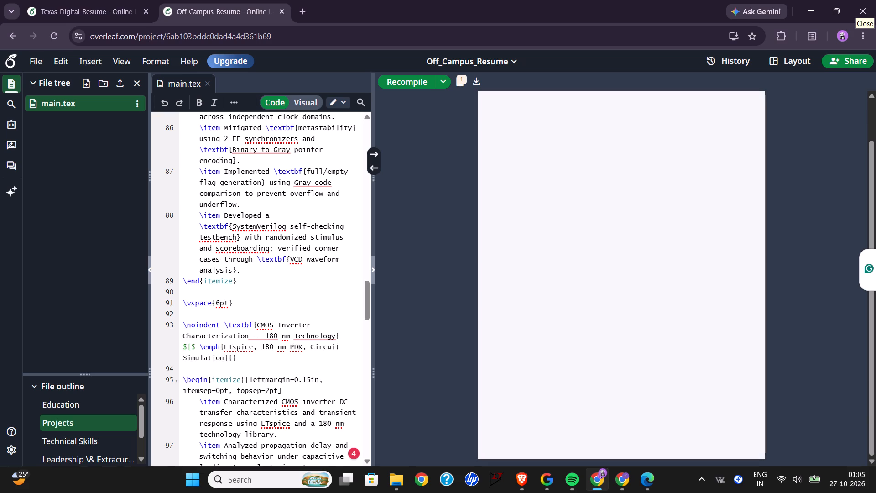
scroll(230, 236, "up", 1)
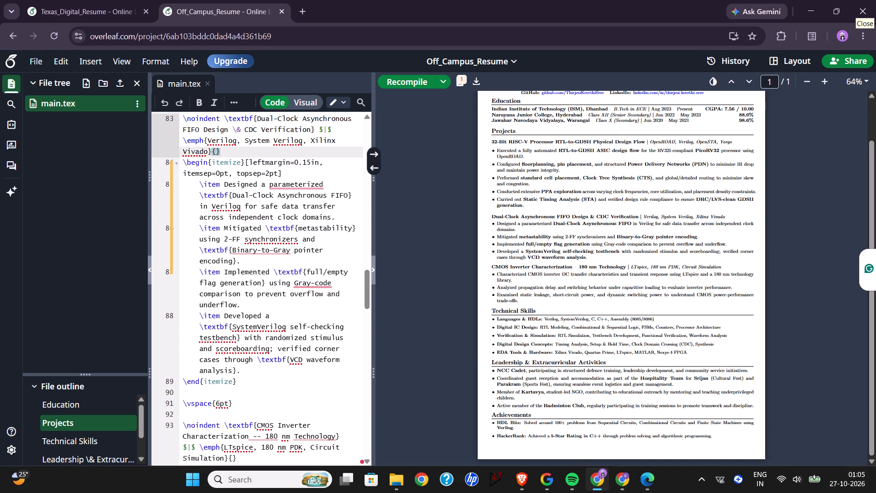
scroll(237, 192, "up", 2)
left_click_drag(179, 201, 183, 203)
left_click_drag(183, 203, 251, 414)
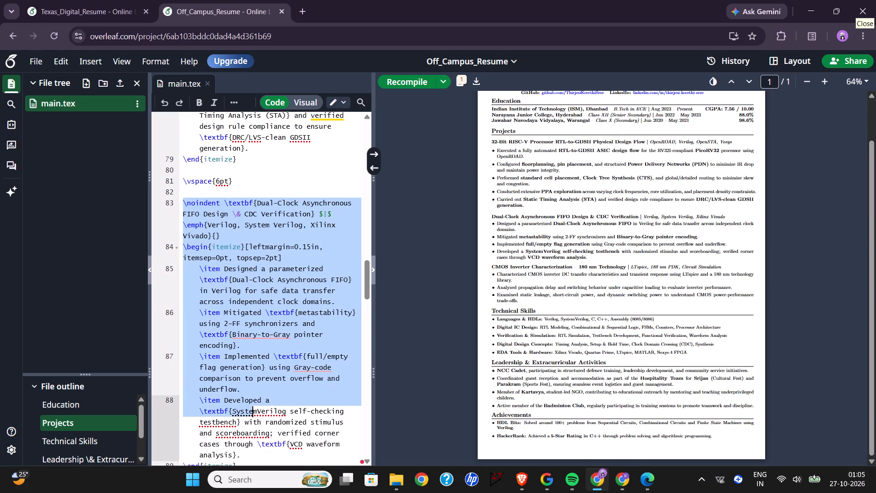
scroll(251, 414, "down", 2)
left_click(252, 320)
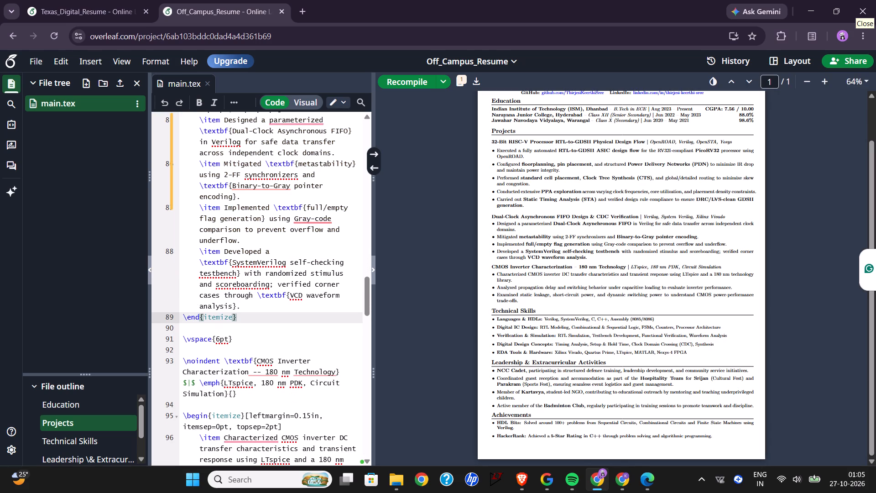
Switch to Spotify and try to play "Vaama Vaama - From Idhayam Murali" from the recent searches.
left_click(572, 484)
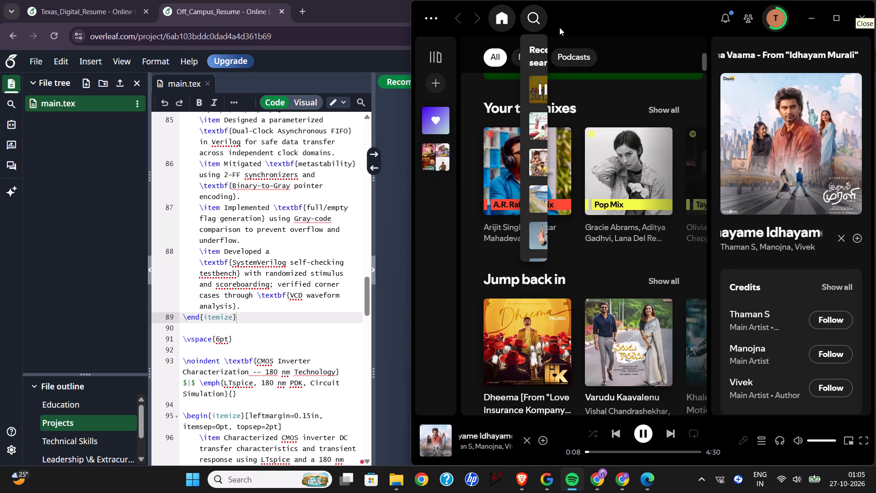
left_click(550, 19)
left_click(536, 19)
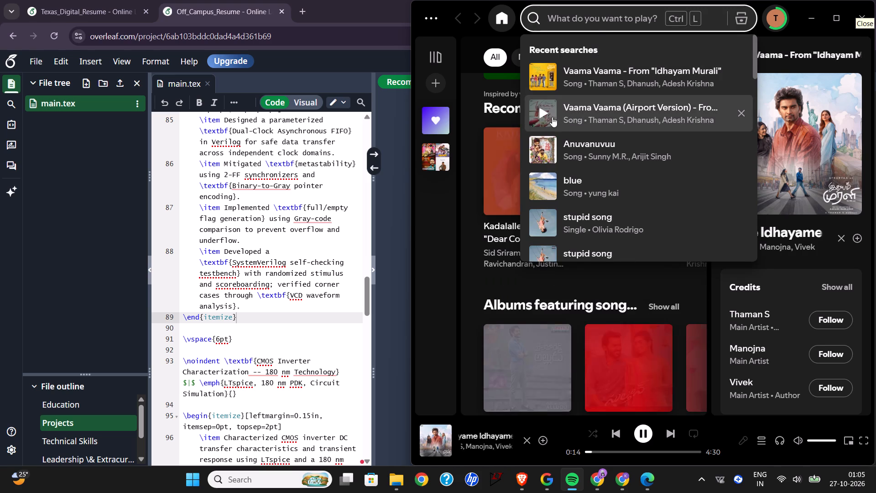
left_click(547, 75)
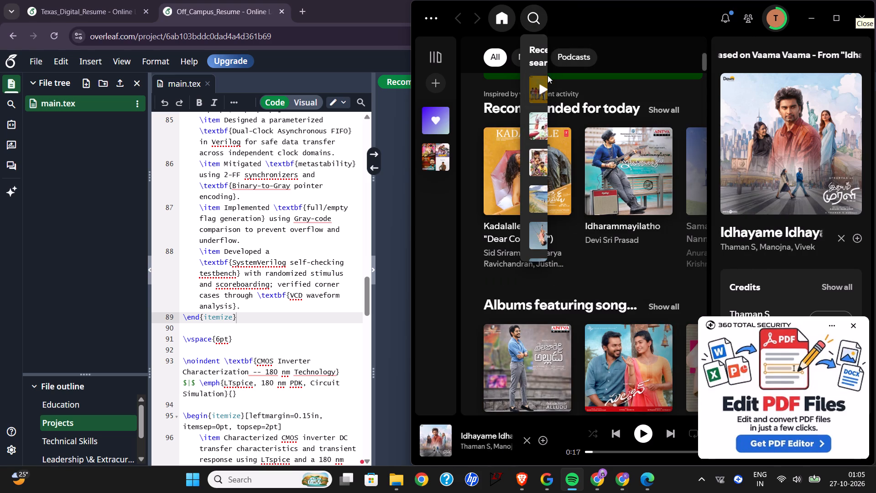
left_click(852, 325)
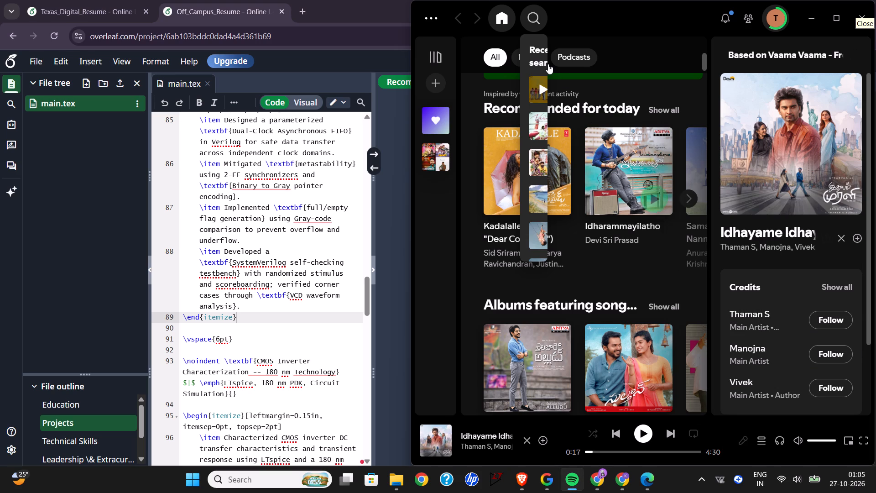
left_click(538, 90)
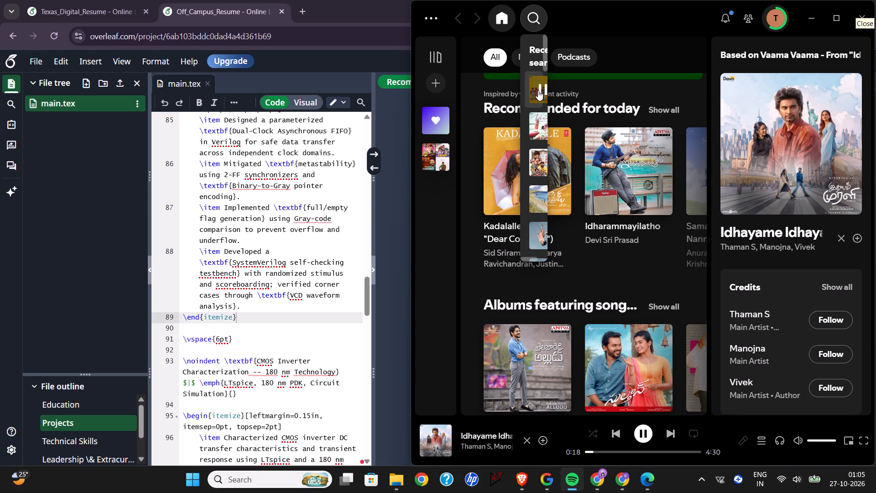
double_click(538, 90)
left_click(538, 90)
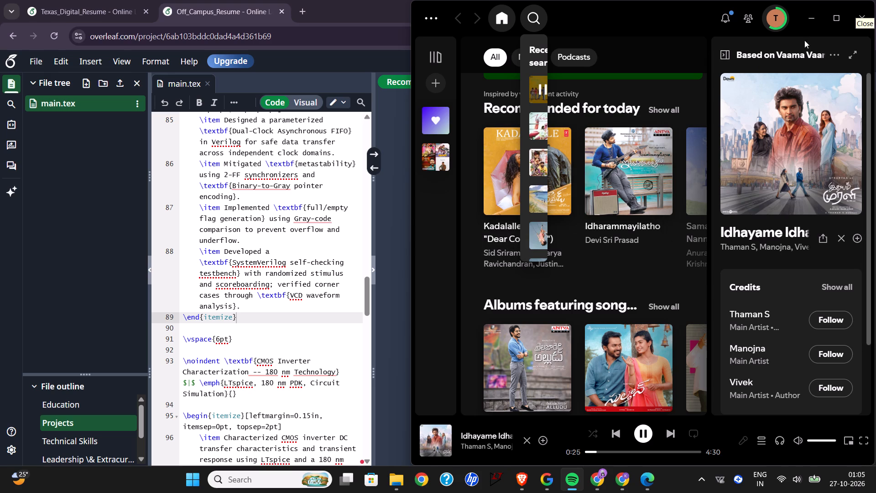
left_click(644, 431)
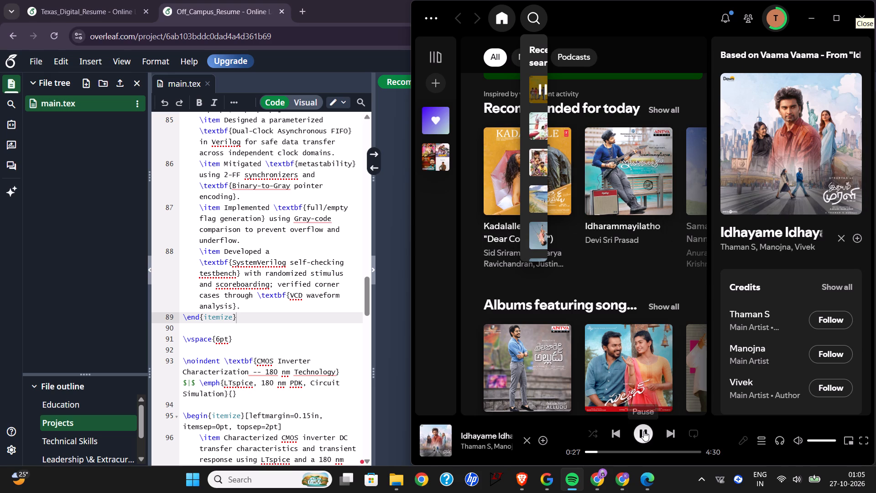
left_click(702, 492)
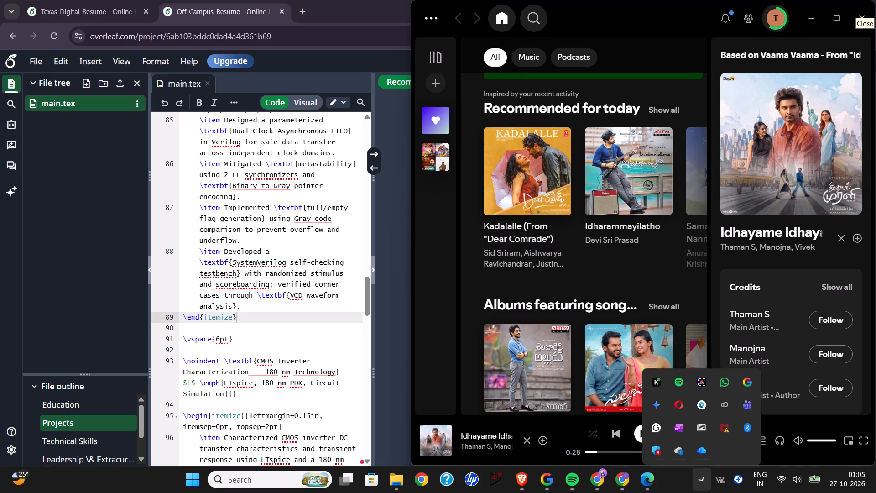
Switch to Brave, open YouTube in a new tab and enter "vaa" as the start of a search.
left_click(521, 481)
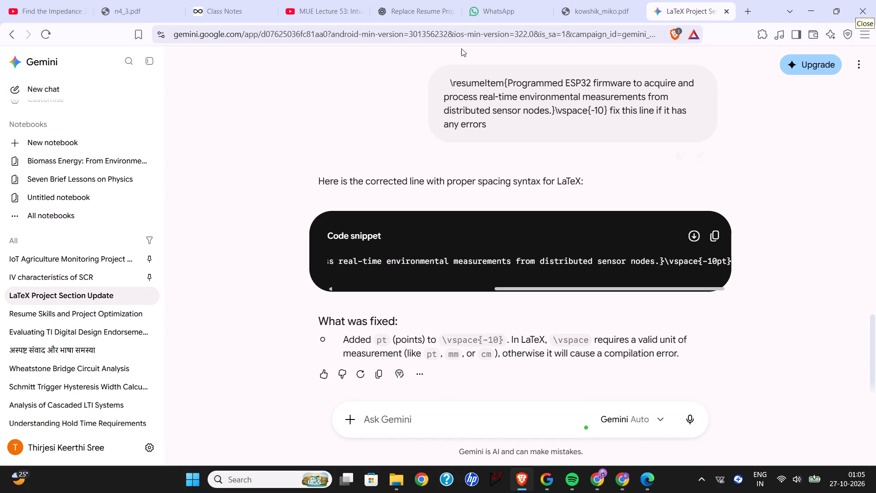
left_click(16, 0)
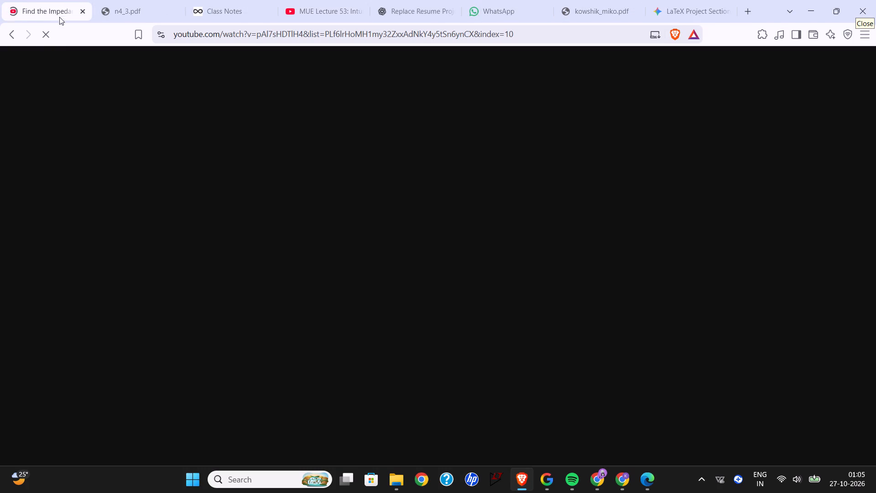
left_click(354, 214)
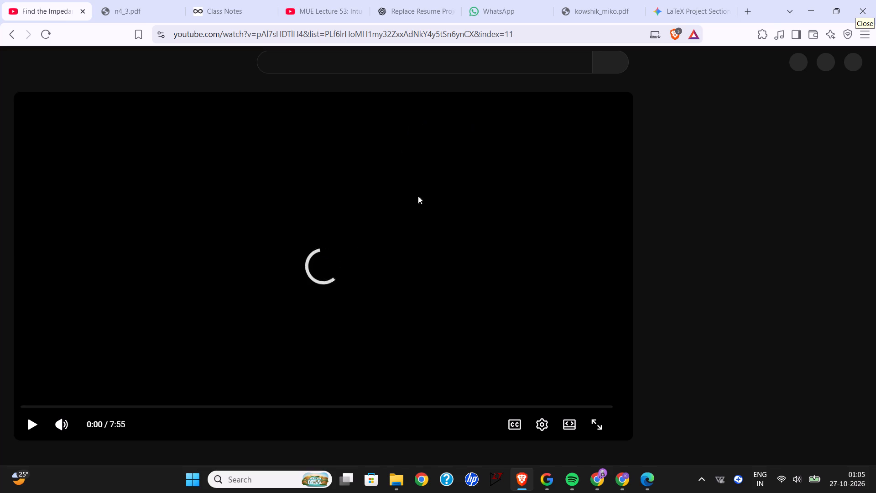
left_click(748, 0)
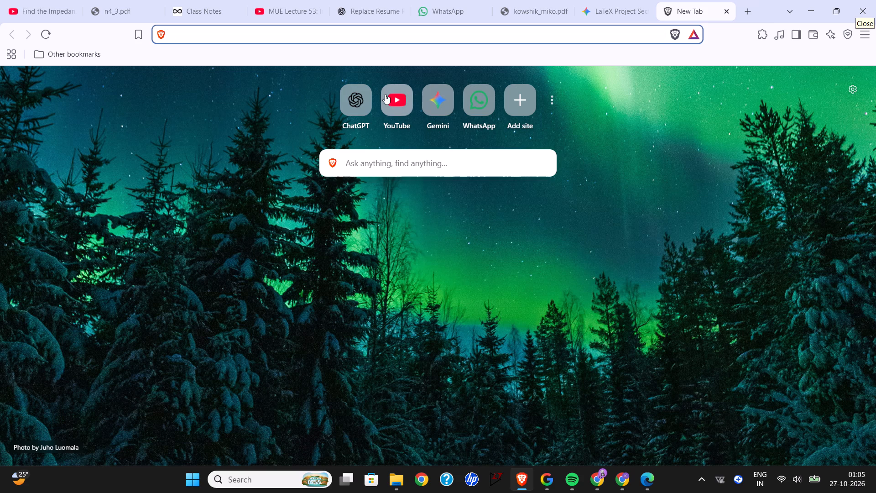
left_click(398, 101)
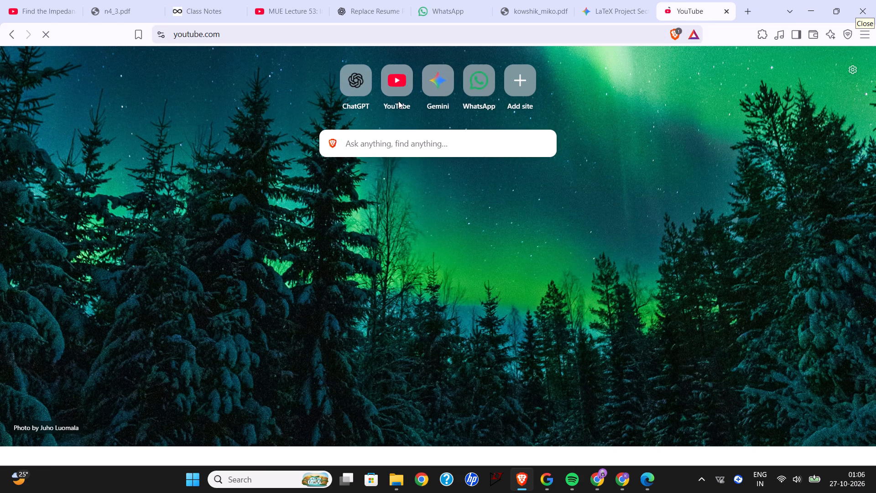
left_click(376, 68)
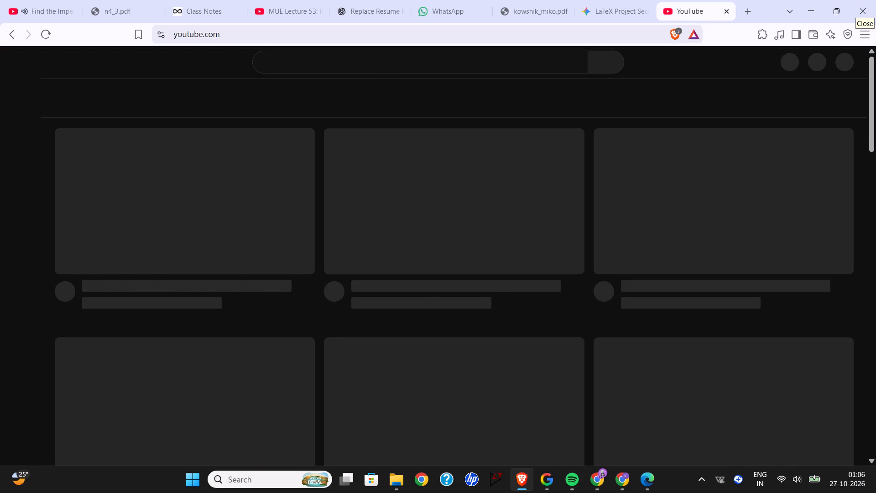
type("vaa")
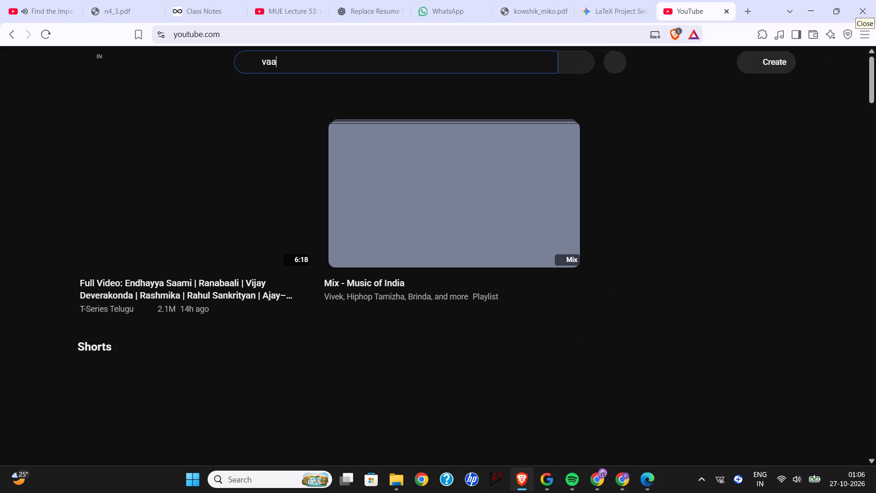
Pause the cross-coupled MOSFET impedance video playing in the other YouTube tab.
left_click(45, 0)
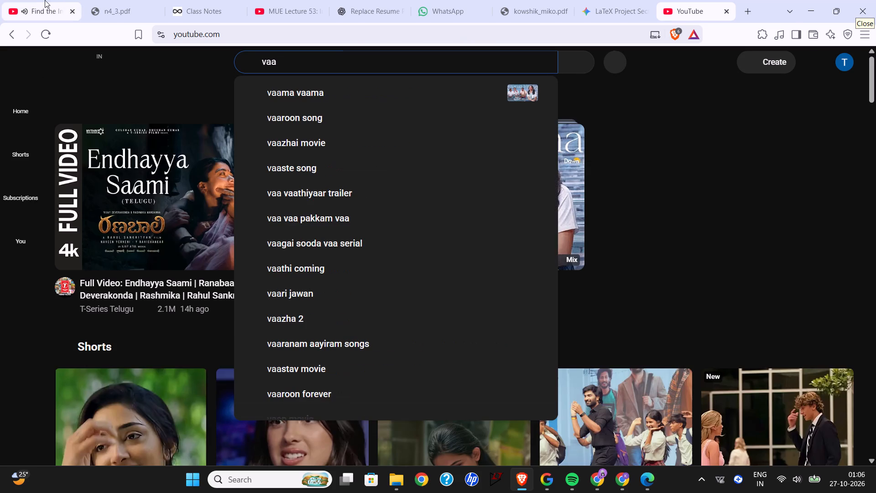
left_click(204, 195)
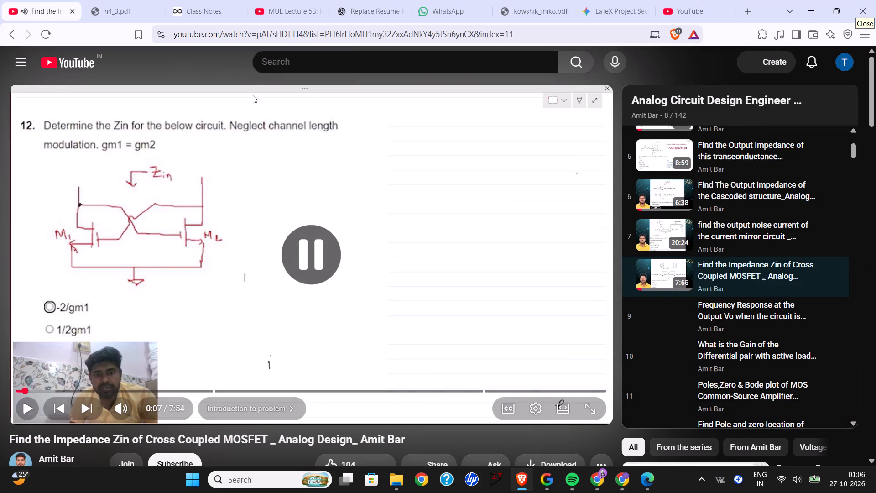
Return to the other YouTube tab and complete the search as "vaama vaama idayam murali".
left_click(698, 0)
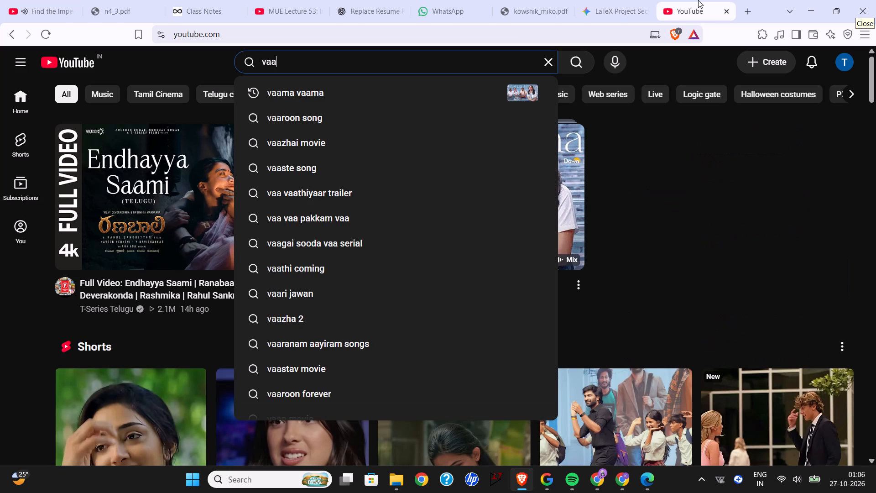
type("ma vaama")
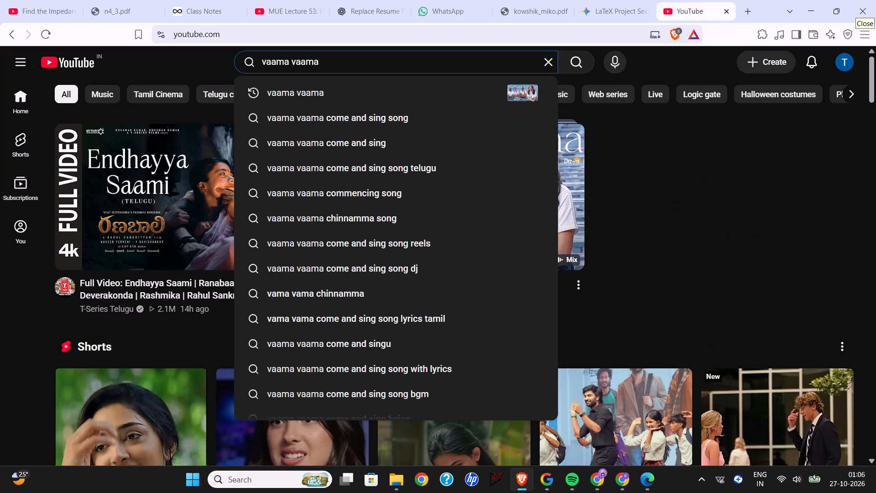
key("space")
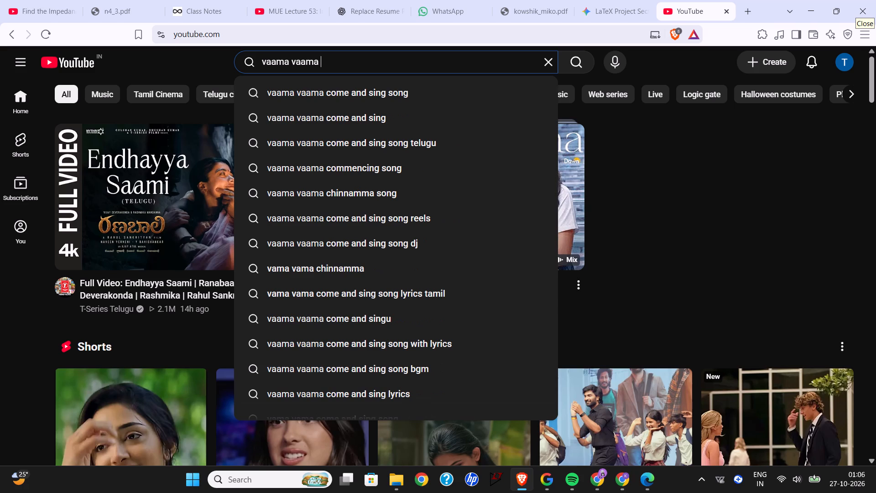
type("idaya")
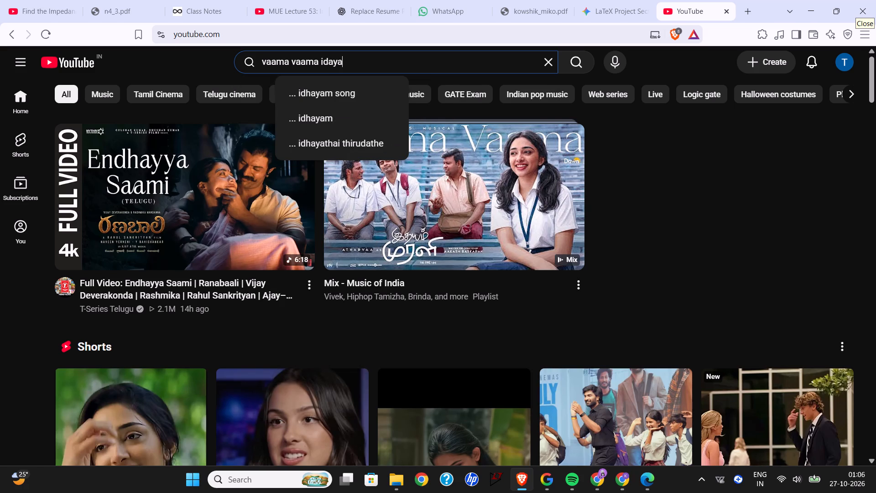
key("m")
key("space")
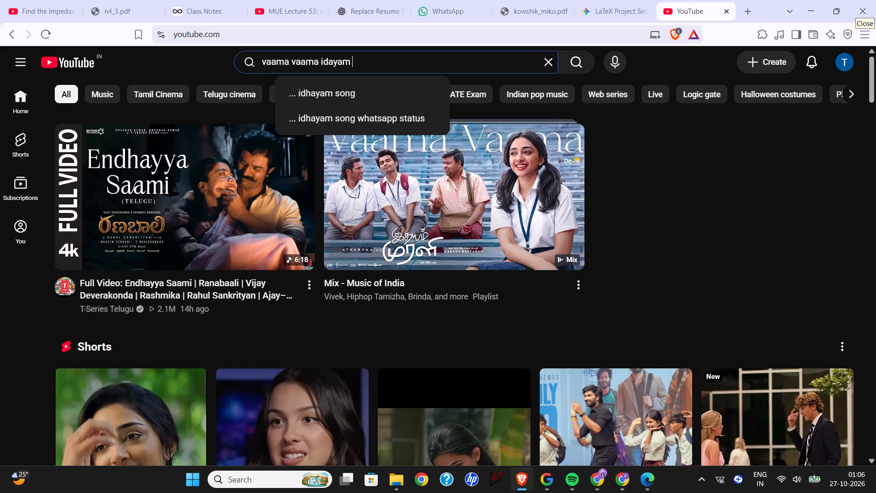
type("murali")
key("Return")
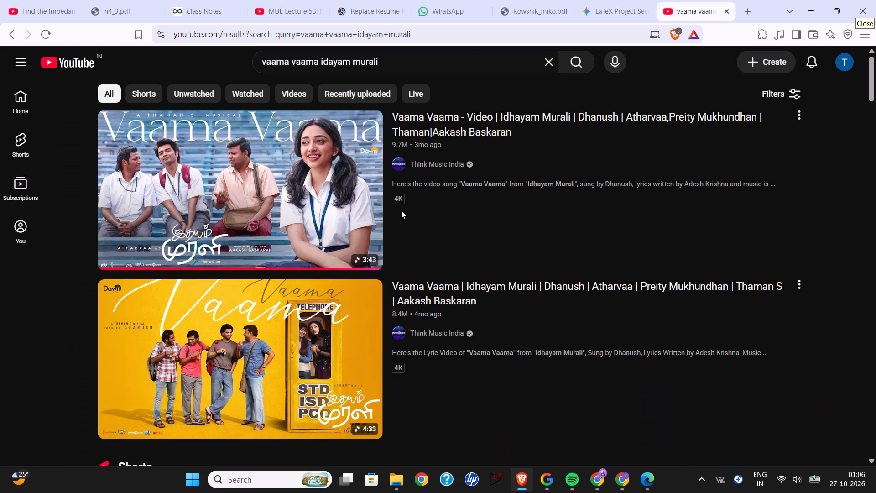
Play the "Vaama Vaama - Video | Idhayam Murali" music video from the search results.
left_click(270, 162)
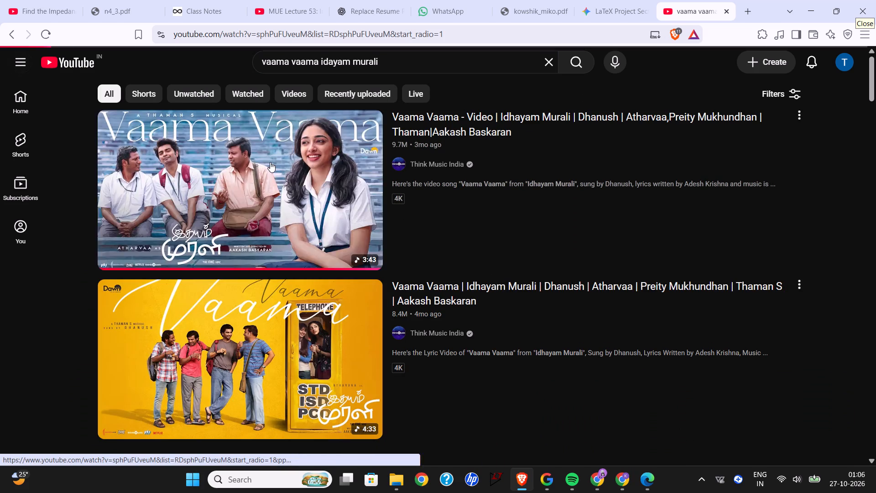
scroll(270, 162, "right", 5)
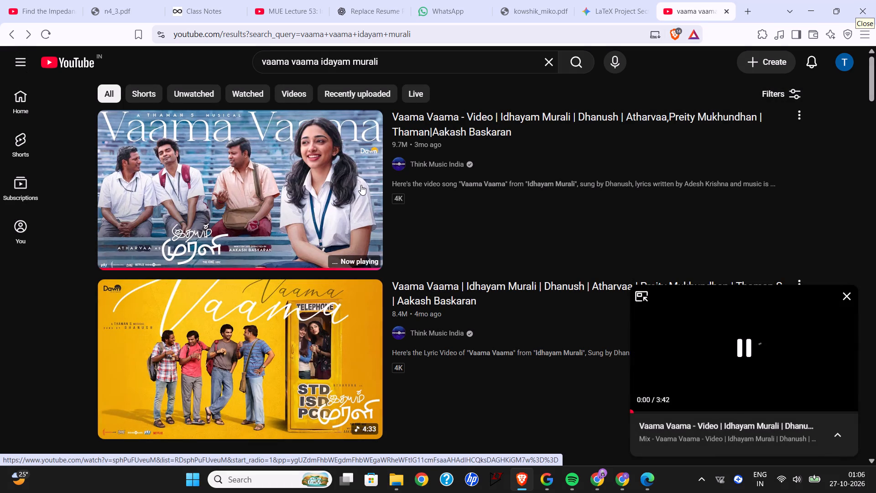
left_click(366, 167)
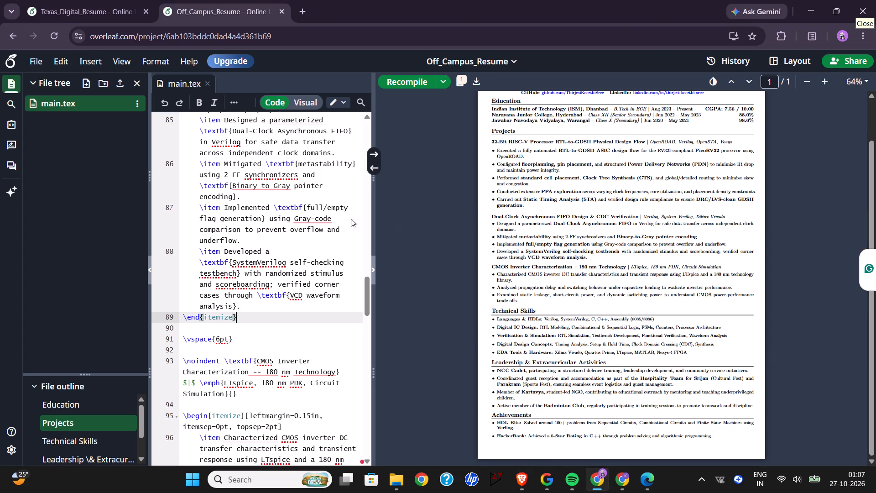
left_click(255, 314)
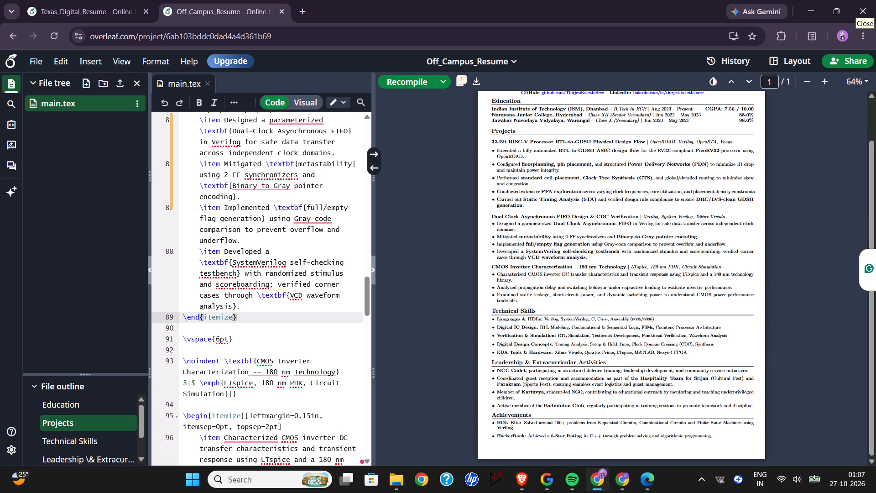
left_click_drag(255, 314, 221, 112)
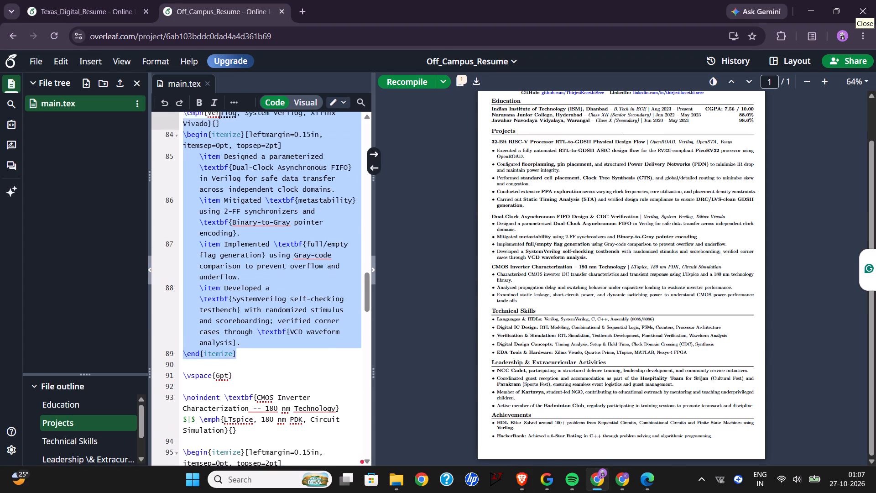
left_click_drag(221, 112, 182, 163)
key("ctrl+c")
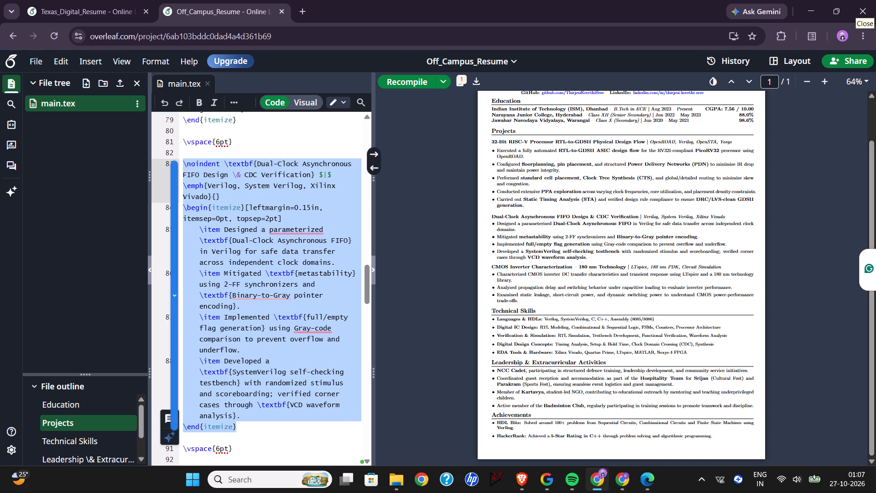
left_click(269, 422)
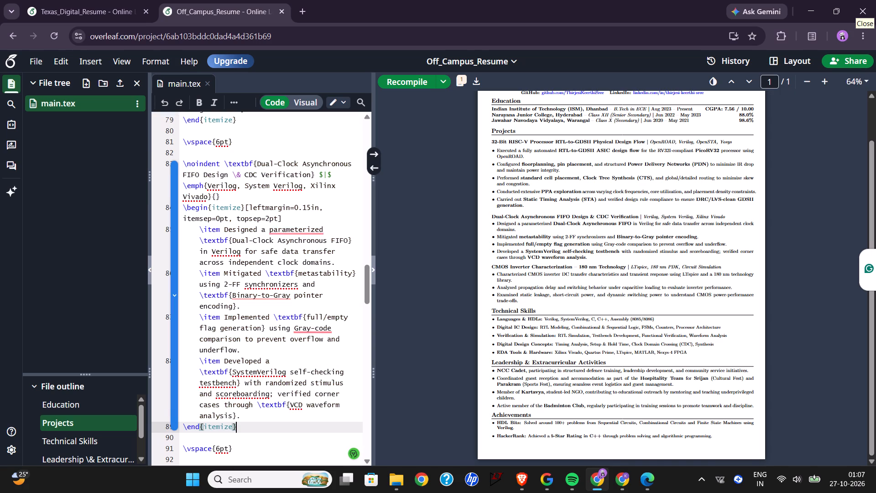
left_click_drag(246, 432, 179, 273)
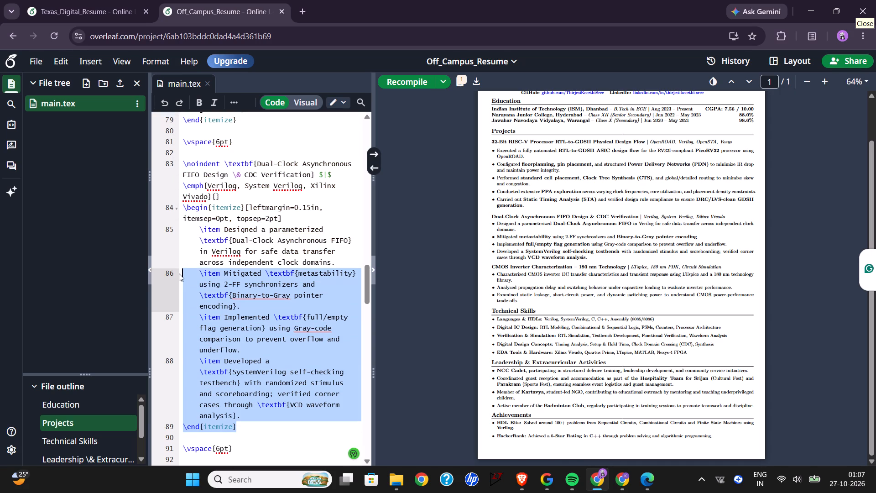
left_click_drag(179, 273, 178, 182)
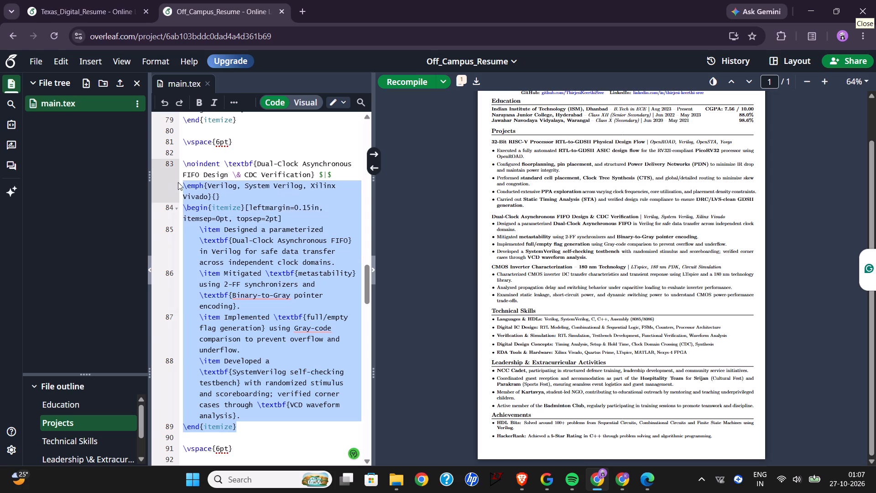
left_click_drag(178, 182, 178, 161)
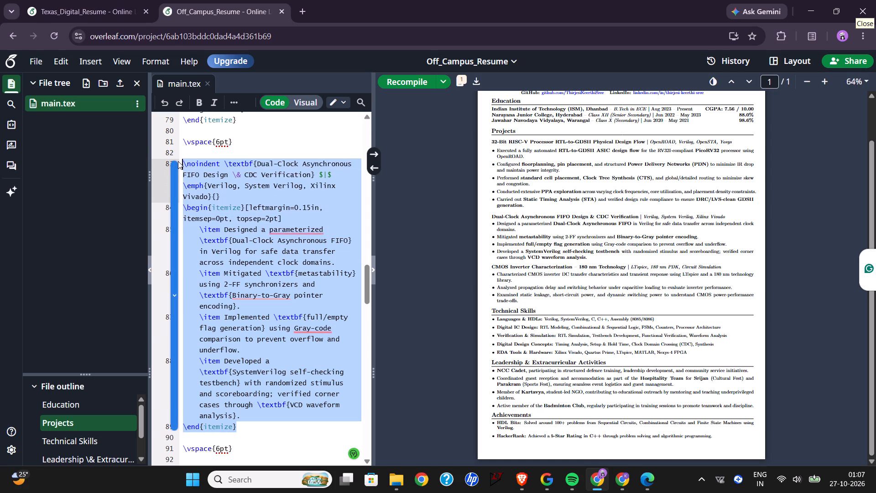
left_click_drag(178, 161, 178, 161)
key("ctrl+c")
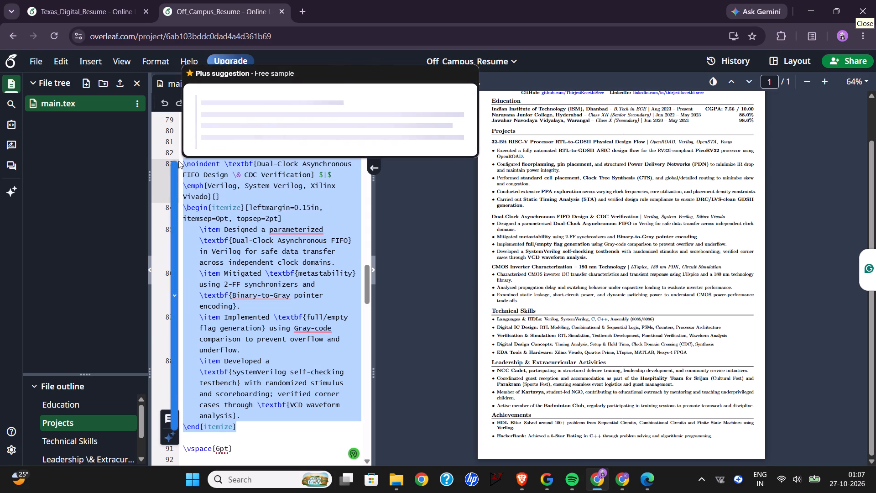
left_click(625, 233)
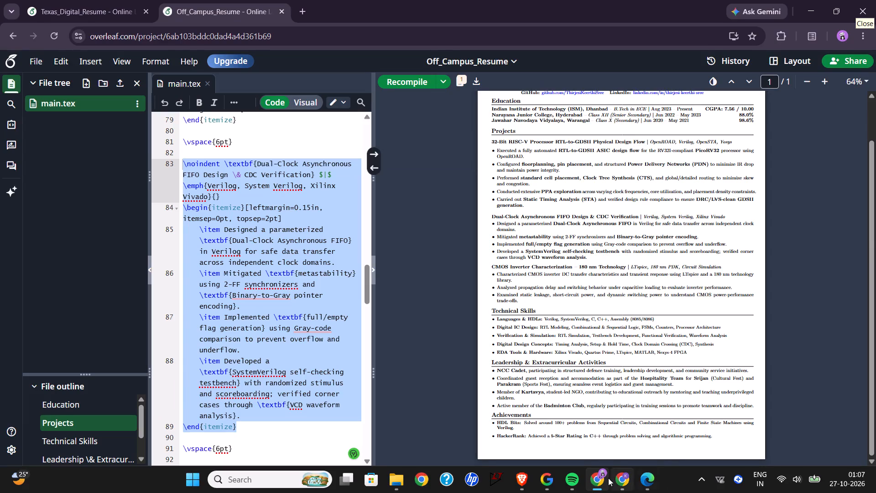
In Texas_Digital_Resume's projects.tex, paste the copied Dual-Clock Asynchronous FIFO block on a new line after the Electronic Voting Machine project's \resumeItemListEnd.
left_click(24, 0)
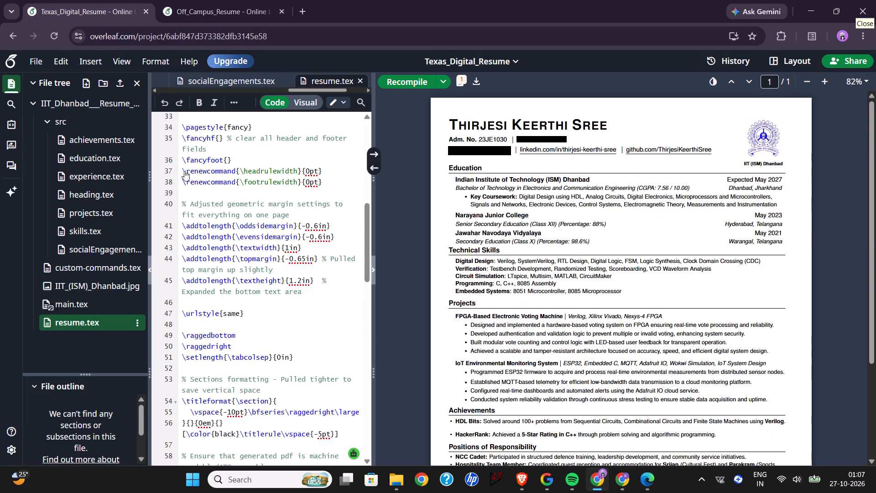
scroll(258, 286, "down", 3)
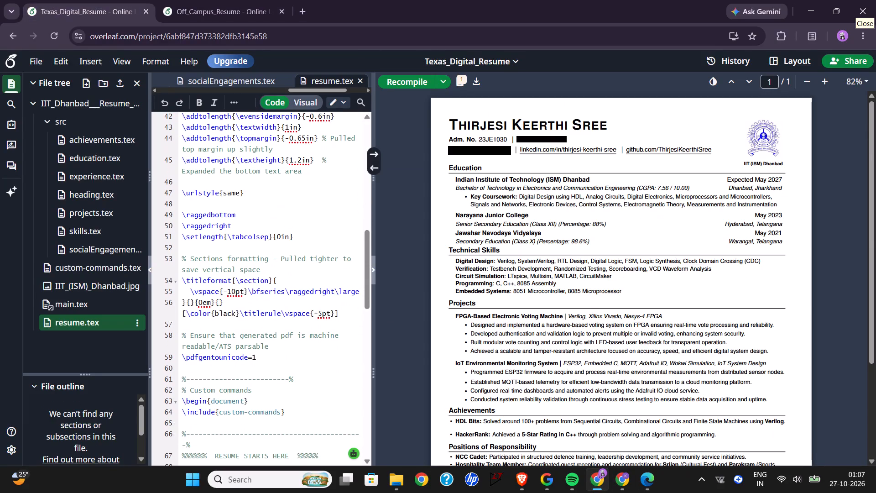
scroll(225, 281, "down", 7)
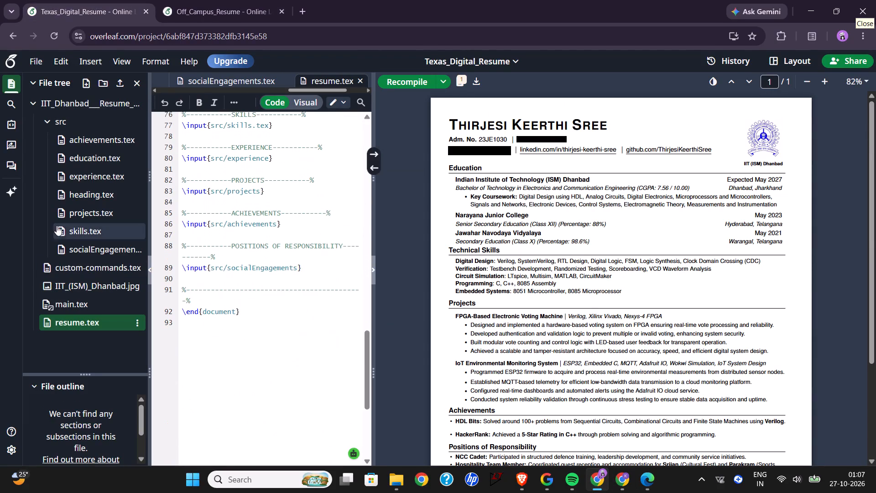
left_click(125, 213)
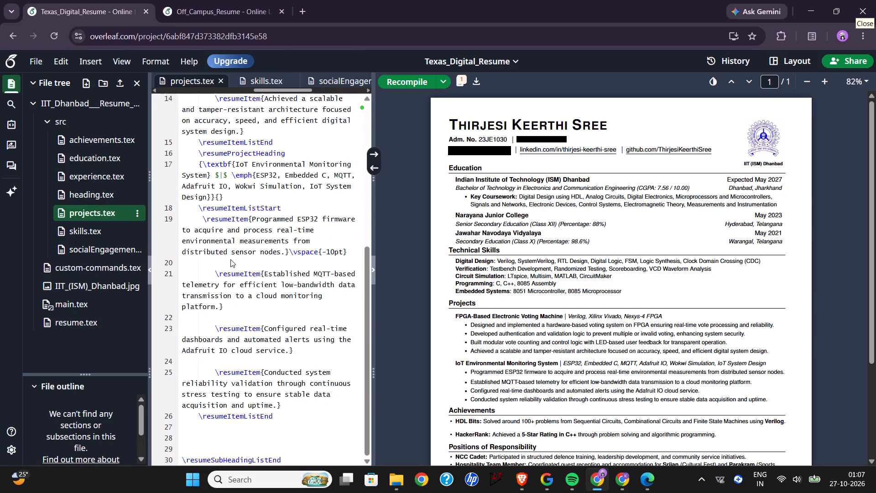
scroll(230, 259, "down", 4)
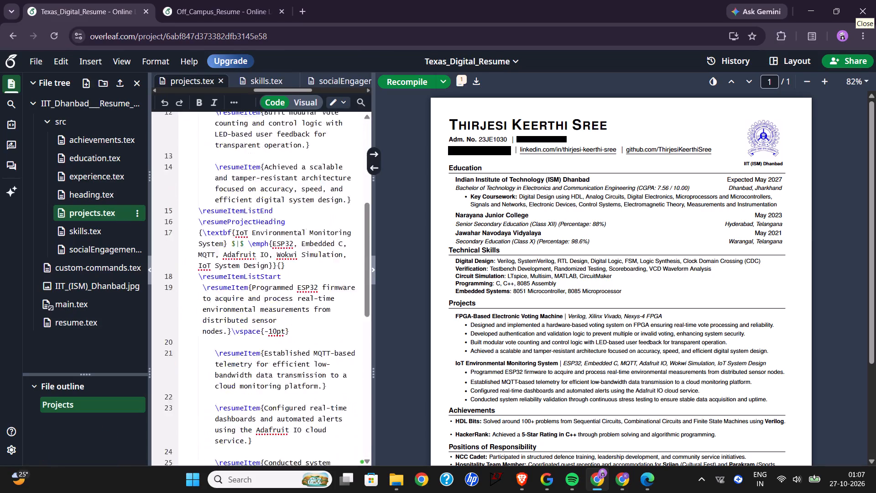
scroll(230, 259, "down", 1)
left_click(304, 190)
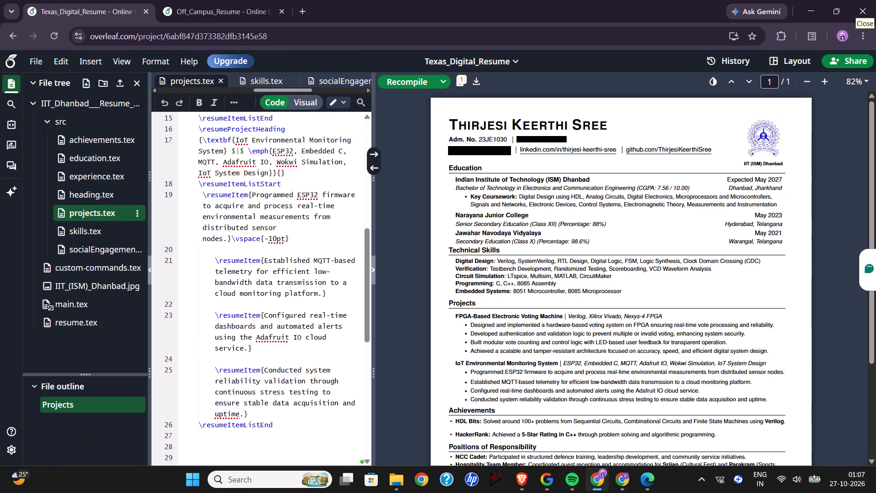
scroll(304, 151, "up", 1)
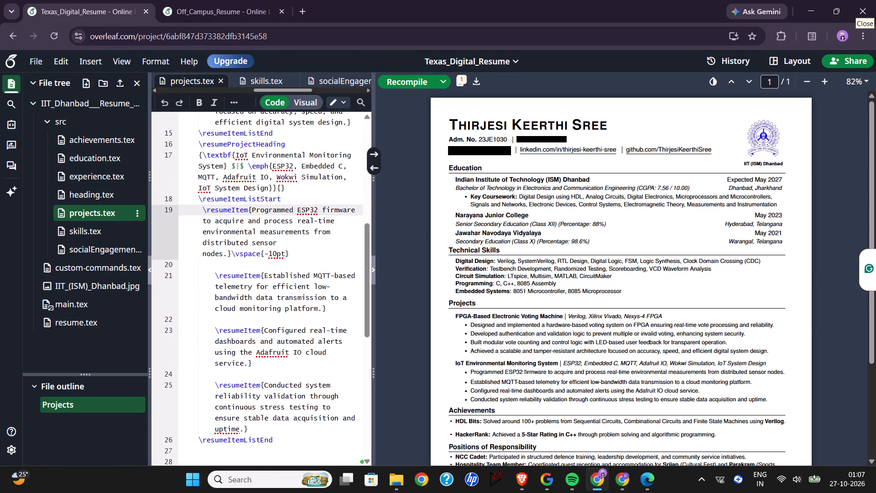
scroll(304, 151, "up", 1)
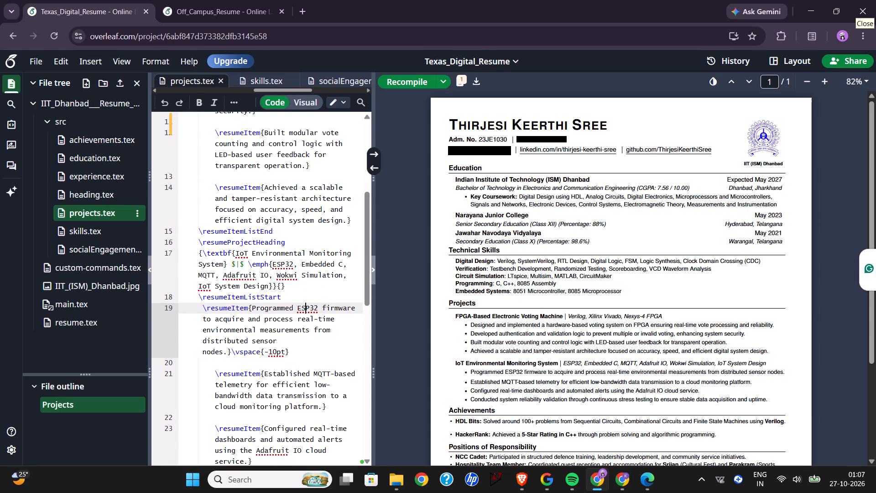
left_click(298, 229)
key("Return")
key("ctrl+v")
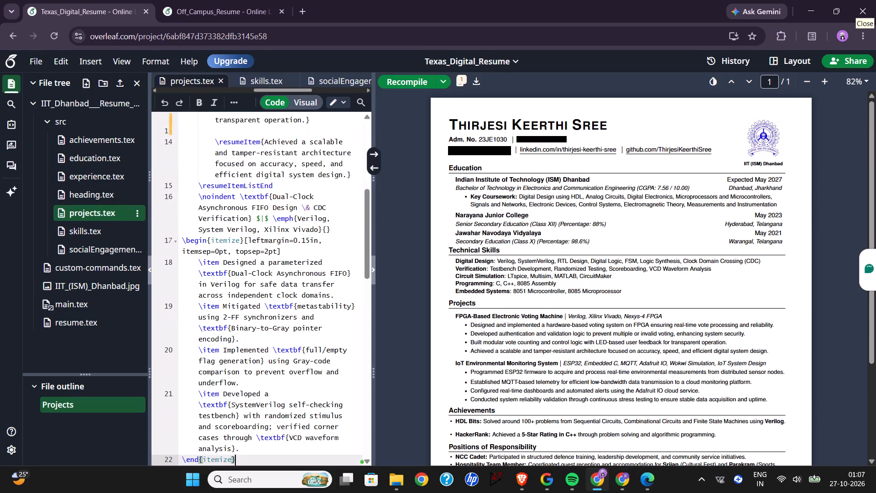
Open resume.tex, recompile the resume, and check the Projects section and page fit in the PDF preview.
left_click(108, 319)
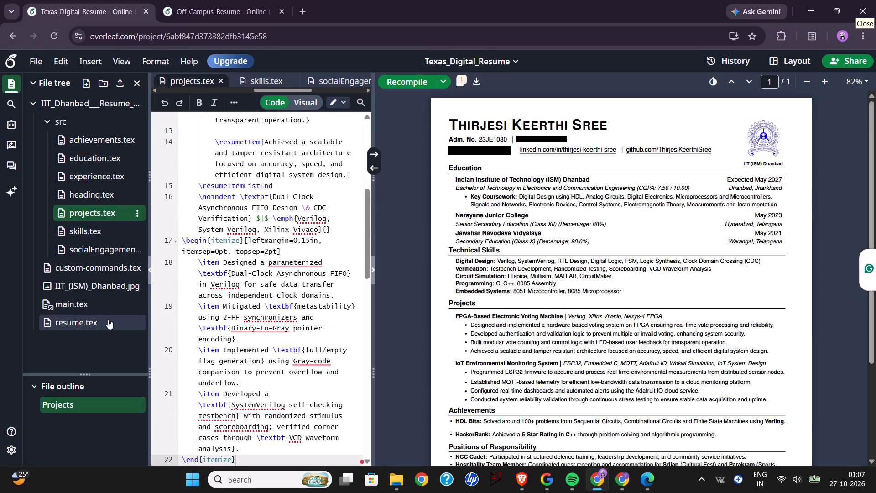
left_click(384, 79)
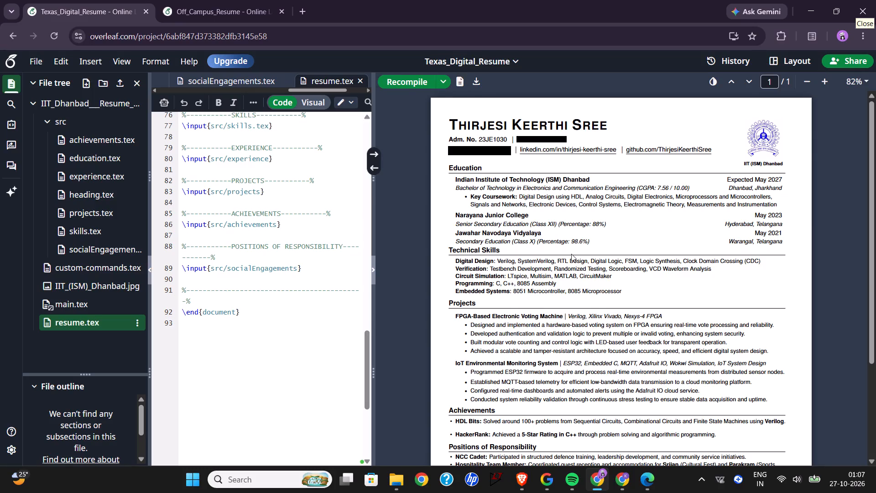
scroll(659, 389, "down", 1)
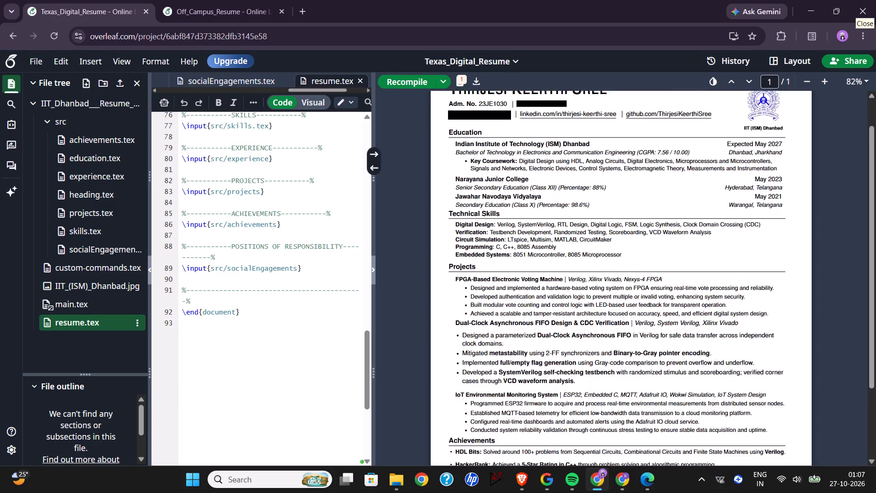
scroll(659, 389, "down", 1)
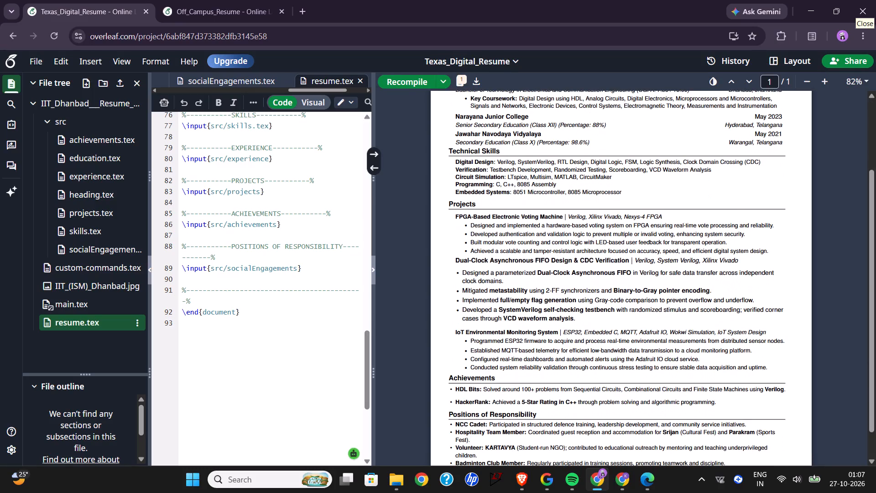
scroll(659, 389, "down", 1)
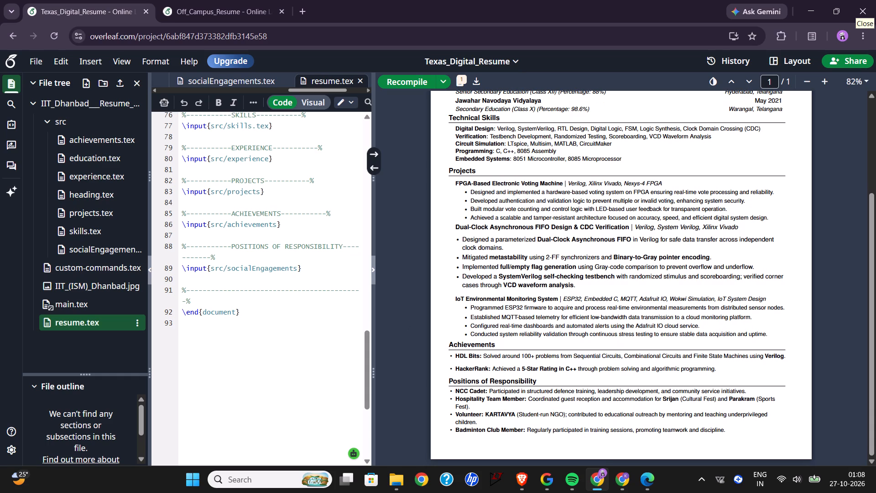
scroll(264, 249, "up", 9)
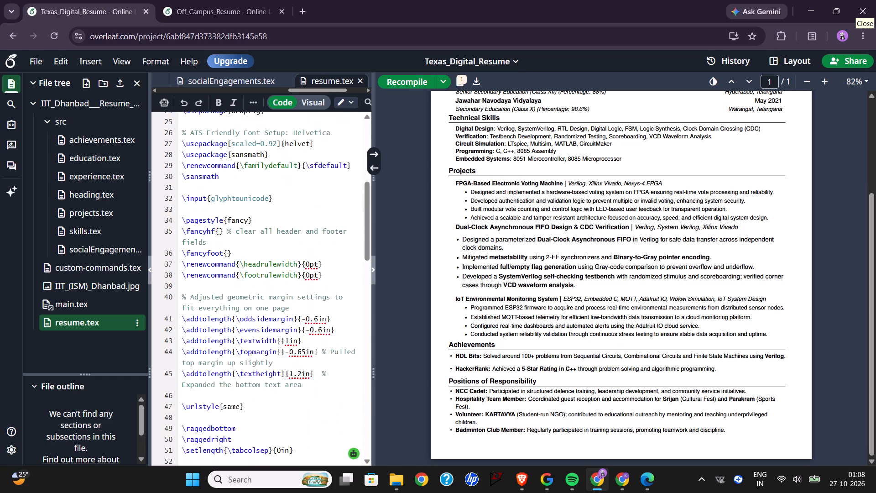
scroll(264, 249, "down", 6)
Reopen projects.tex and widen the code editor until the PDF preview is only a narrow strip.
left_click(94, 213)
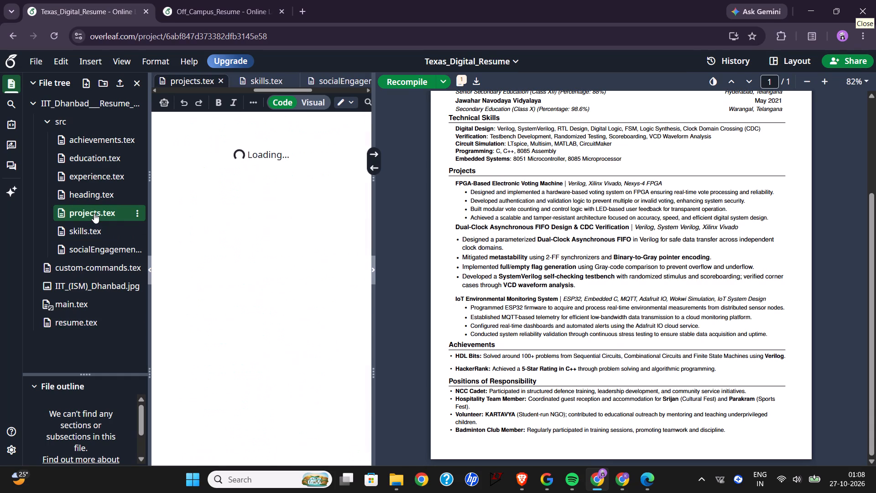
scroll(269, 205, "up", 1)
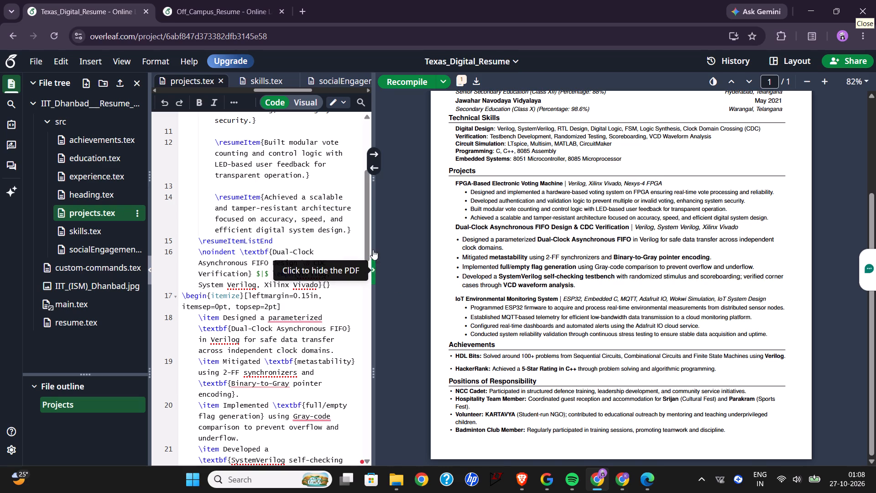
left_click_drag(374, 189, 674, 189)
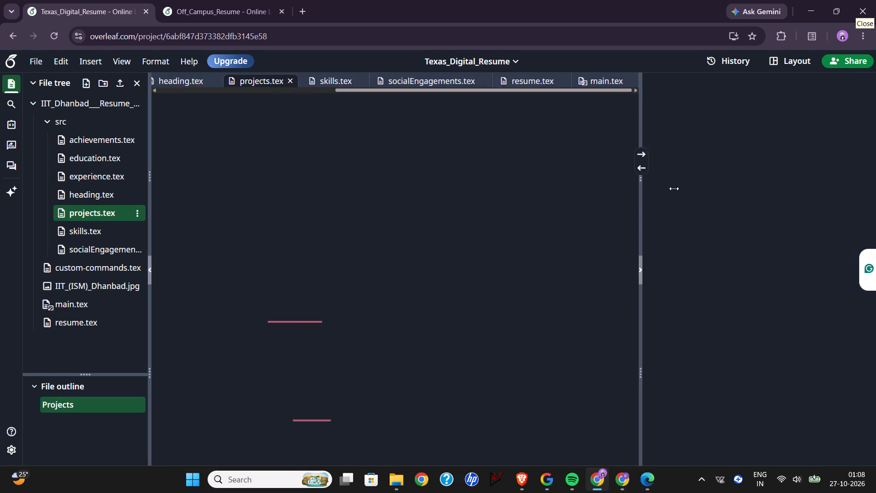
left_click_drag(674, 189, 750, 208)
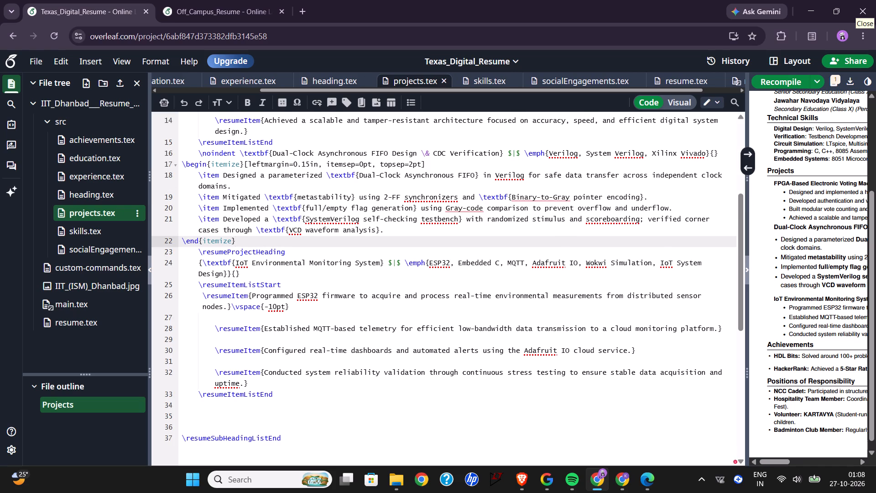
scroll(457, 231, "up", 5)
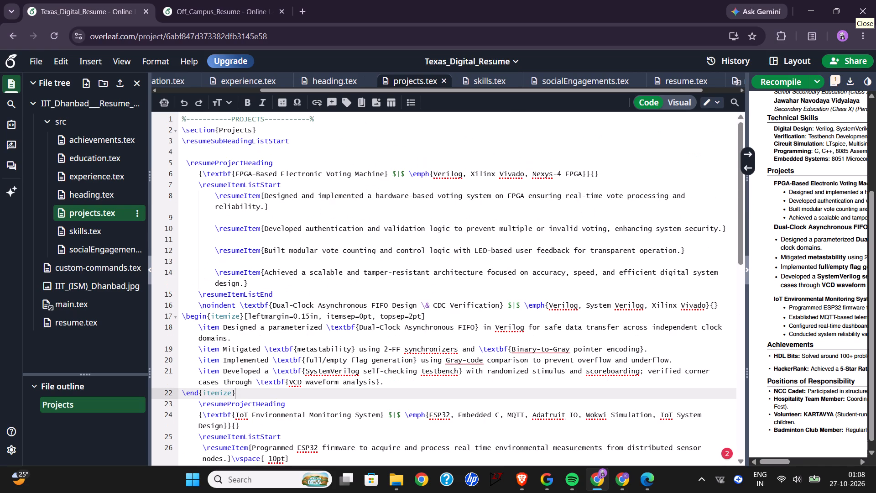
Remove \noindent from the start of the Dual-Clock Asynchronous FIFO title line, keeping the line's indentation.
left_click(239, 309)
key("BackSpace")
key("BackSpace")
key("BackSpace")
key("BackSpace")
key("BackSpace")
key("BackSpace")
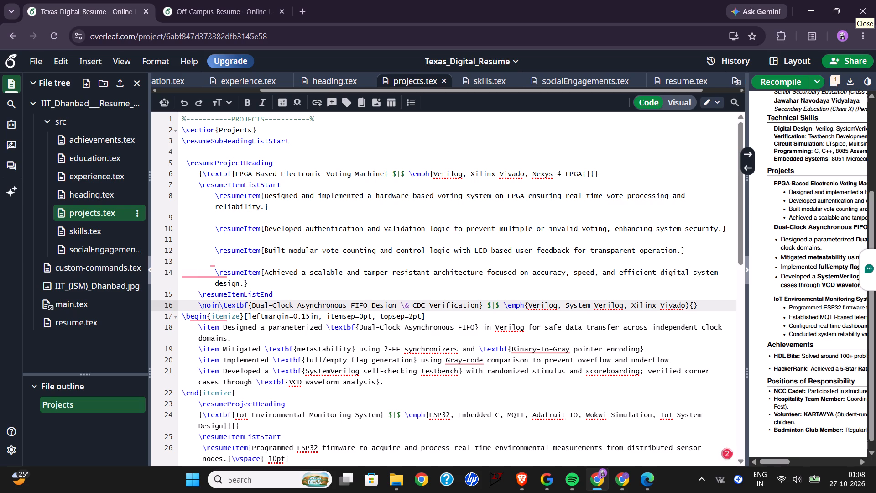
key("BackSpace")
key("BackSpace")
key("BackSpace")
key("BackSpace")
key("BackSpace")
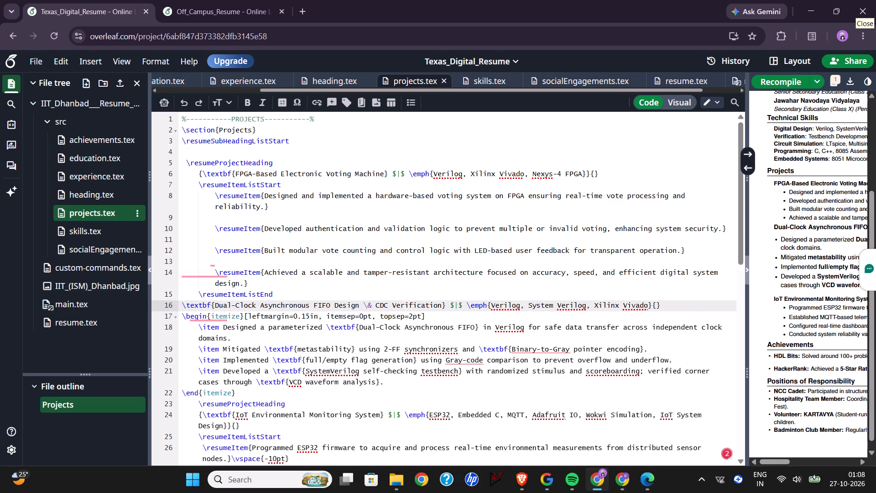
key("ctrl+z")
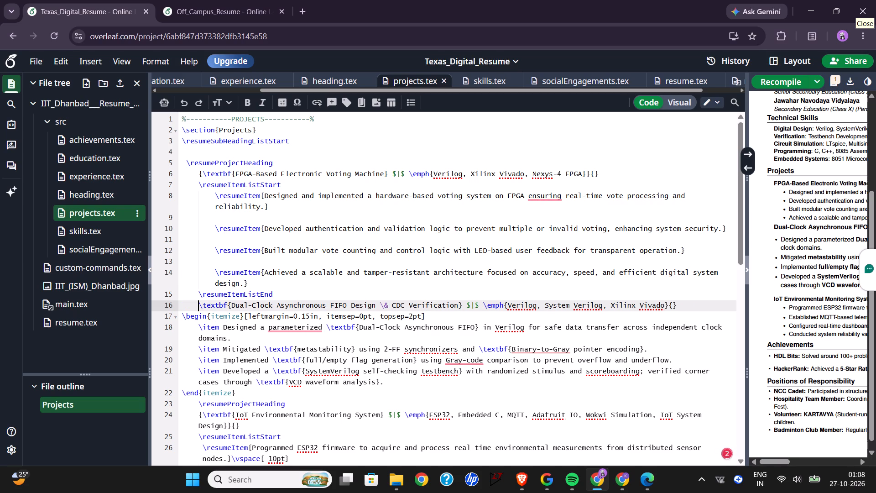
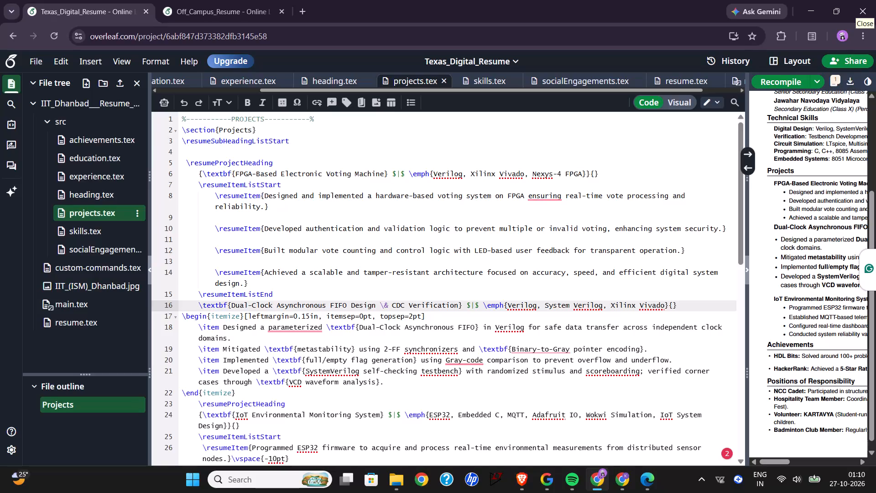
Review the FIFO and IoT project code in projects.tex, and widen the PDF preview to about half the workspace to compare the projects' formatting.
scroll(399, 341, "down", 5)
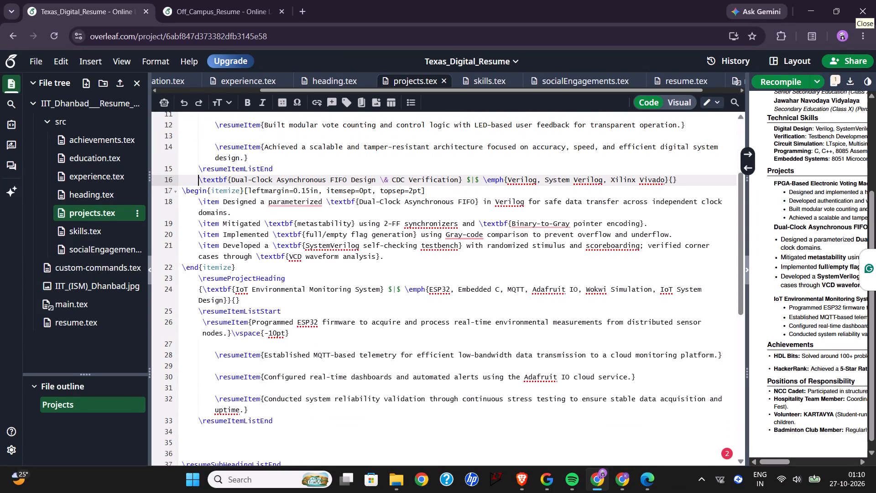
scroll(399, 341, "down", 2)
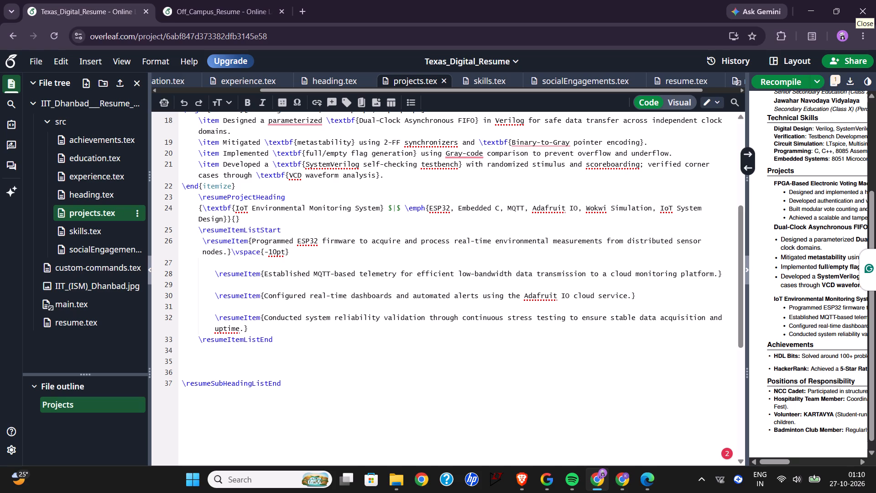
scroll(516, 280, "up", 1)
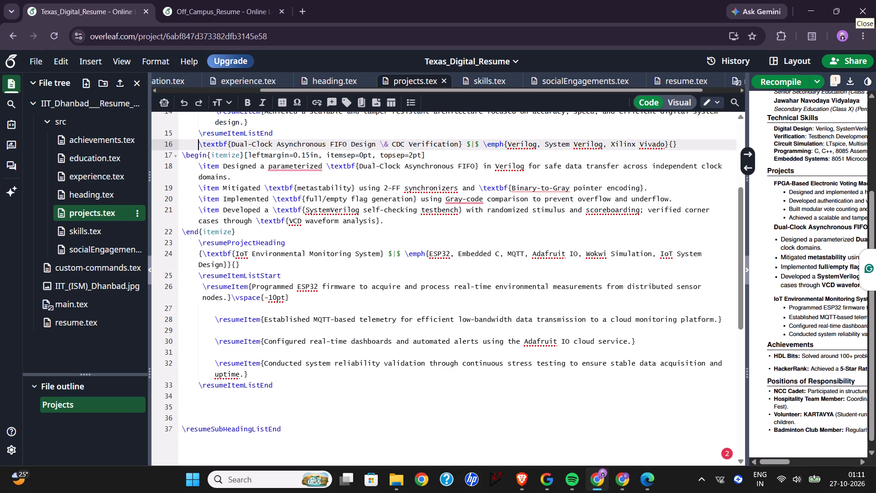
left_click_drag(749, 203, 467, 229)
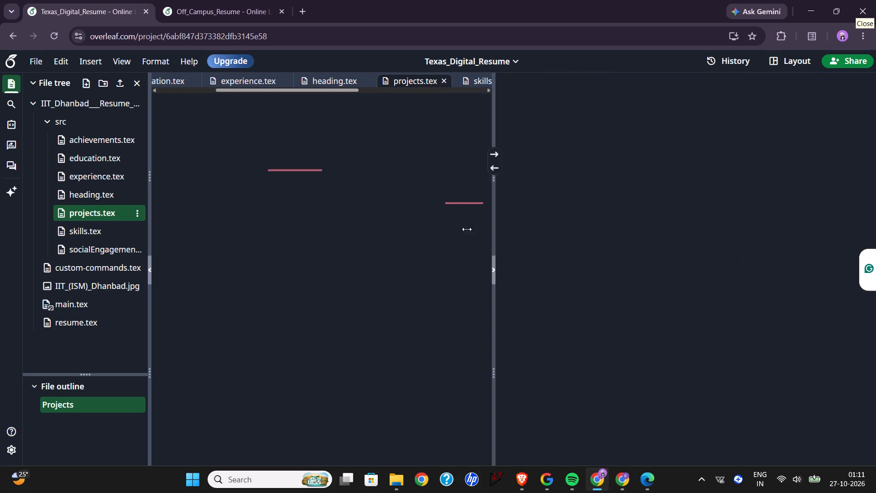
left_click_drag(467, 229, 418, 238)
scroll(574, 246, "down", 1)
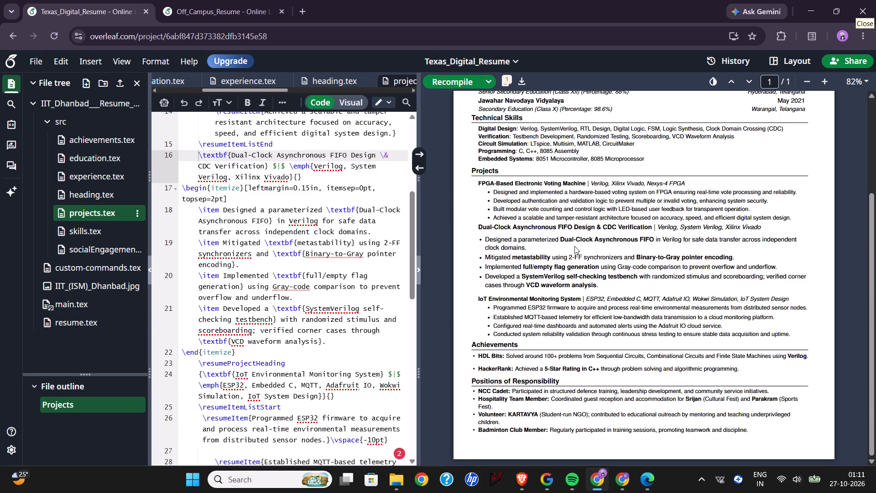
scroll(574, 246, "down", 1)
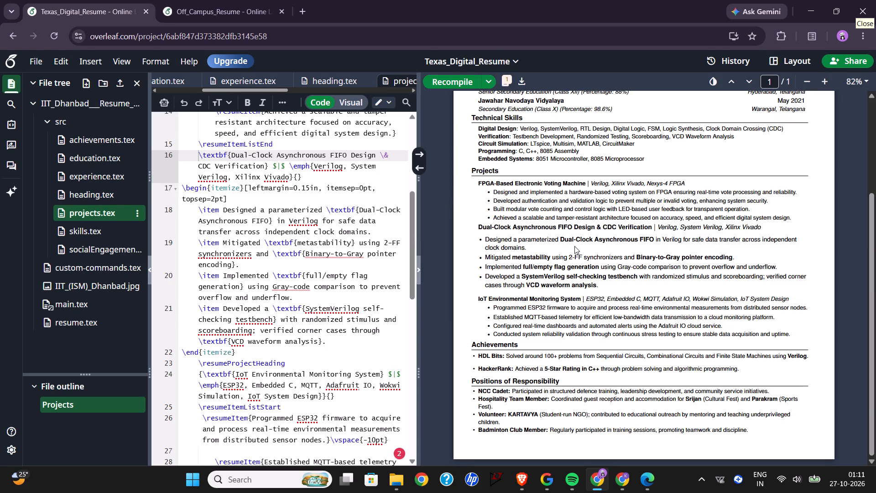
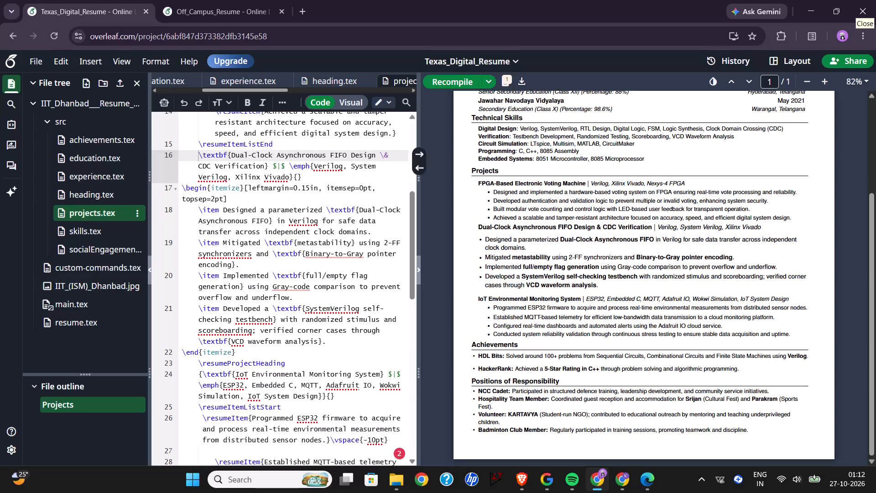
Widen the code editor to most of the workspace and examine the FIFO and IoT project code in projects.tex.
scroll(295, 237, "up", 1)
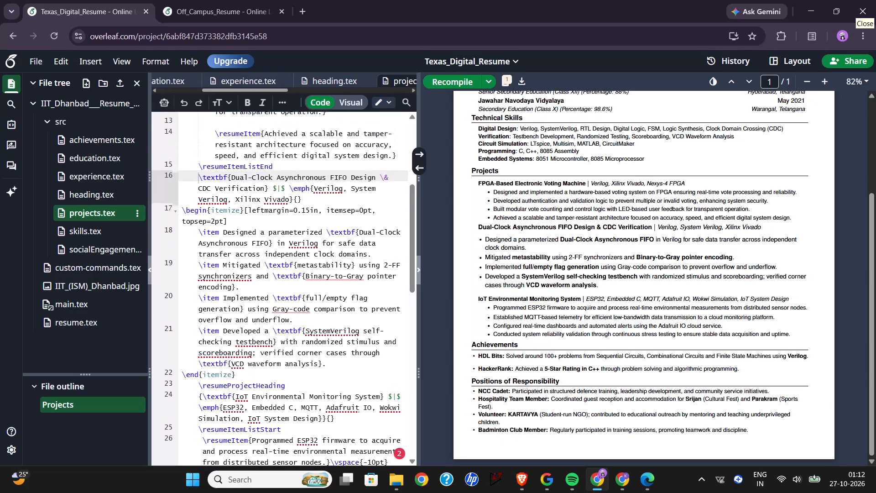
scroll(295, 237, "up", 2)
left_click_drag(419, 204, 459, 204)
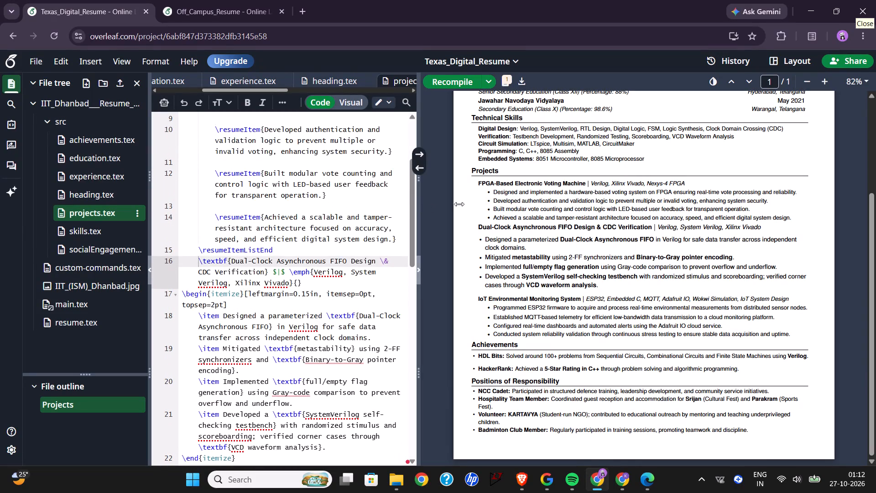
left_click_drag(459, 204, 613, 213)
scroll(373, 272, "down", 1)
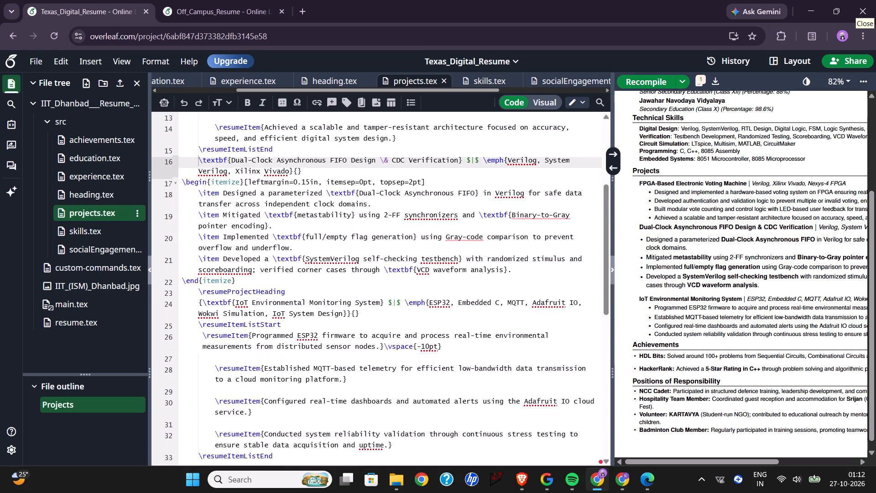
scroll(373, 272, "down", 1)
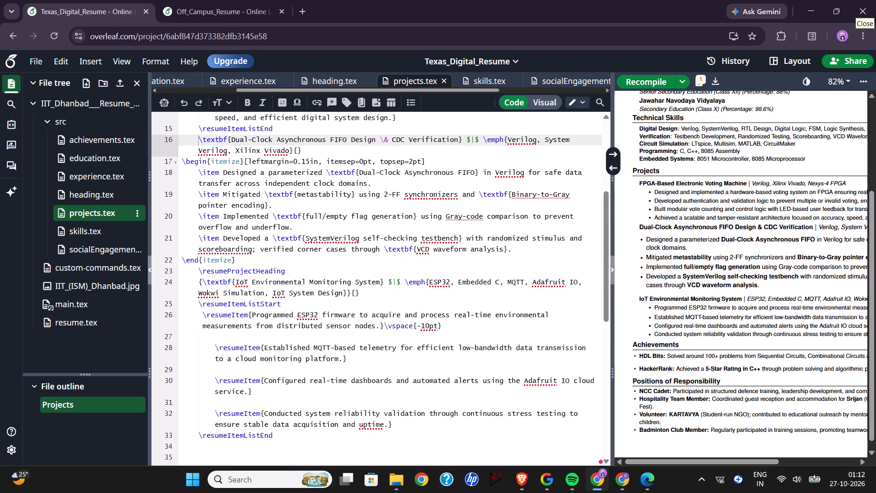
scroll(373, 272, "down", 1)
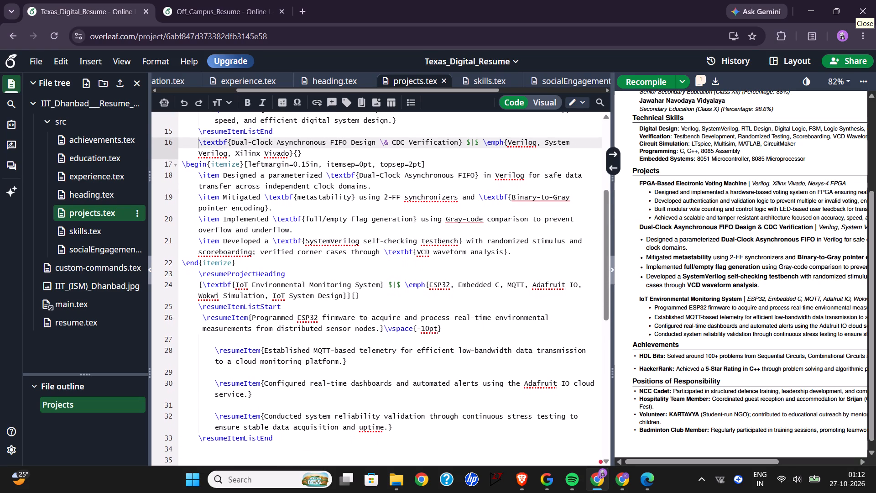
scroll(373, 272, "down", 3)
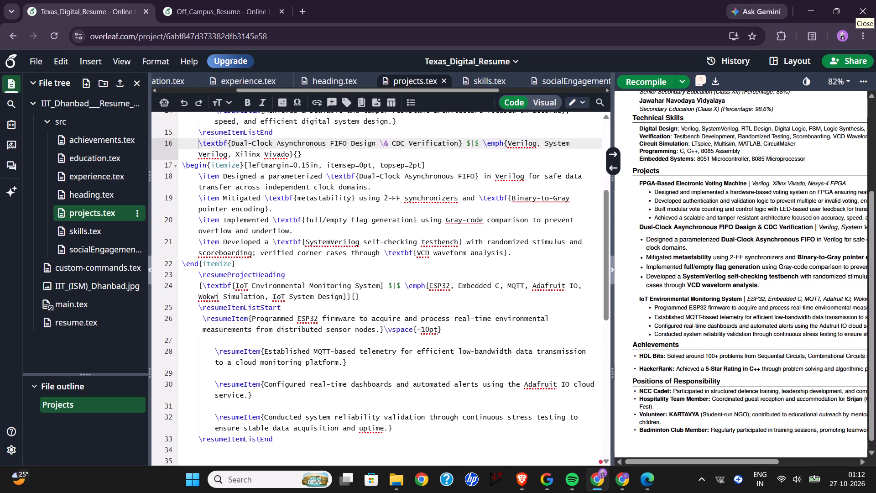
Replace the FIFO project's \begin{itemize} line and its spacing options with \resumeItemListStart, copied from the IoT project.
left_click_drag(297, 306, 194, 308)
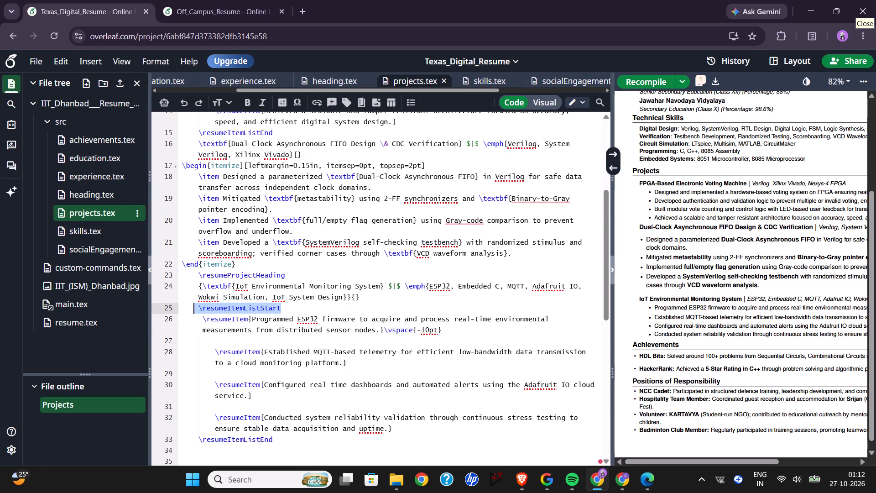
left_click_drag(194, 308, 199, 309)
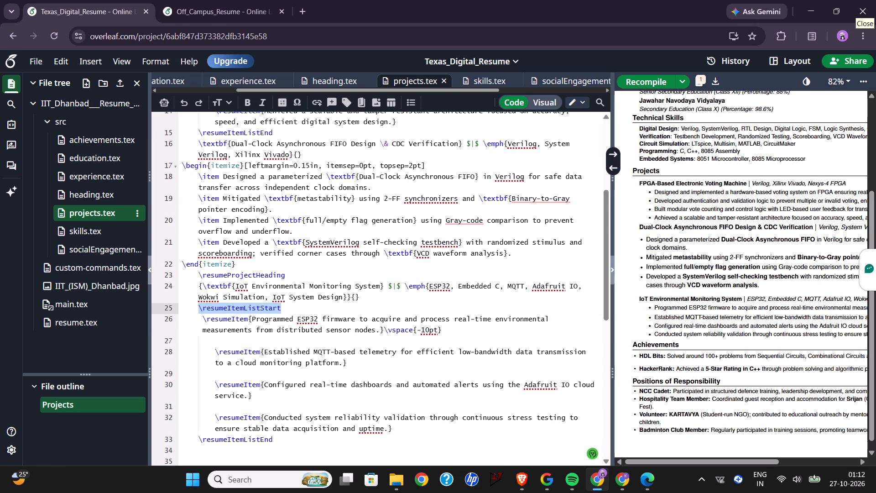
key("ctrl+c")
left_click(289, 195)
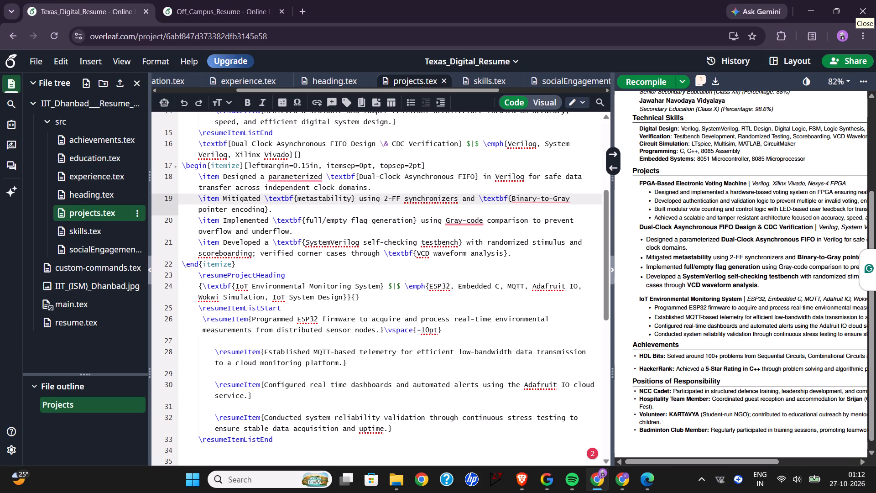
scroll(396, 248, "up", 1)
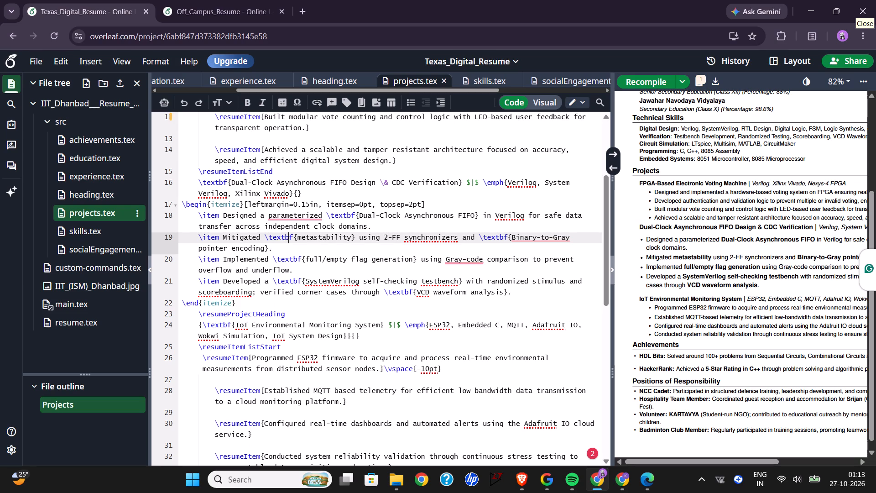
scroll(482, 265, "up", 5)
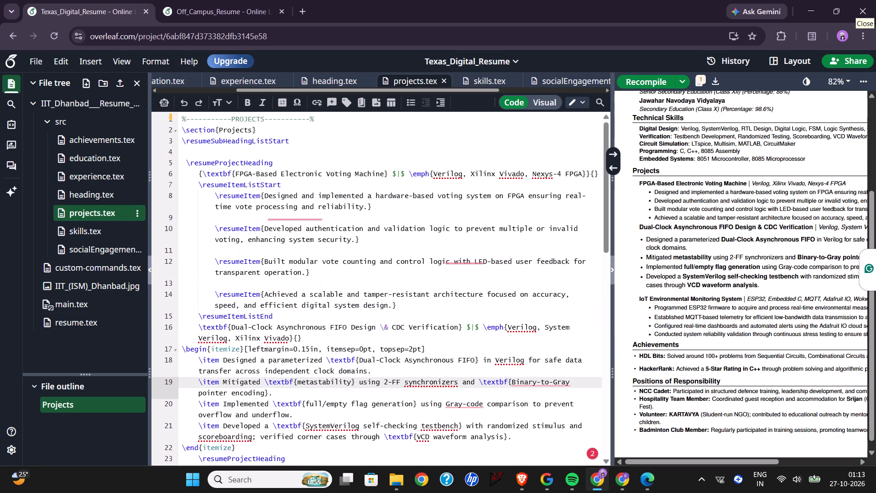
scroll(482, 265, "up", 3)
scroll(482, 265, "right", 1)
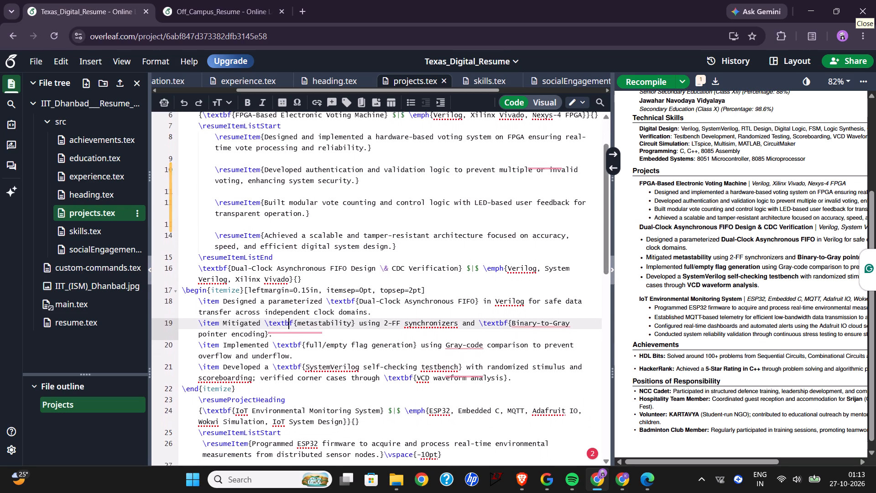
scroll(482, 265, "right", 1)
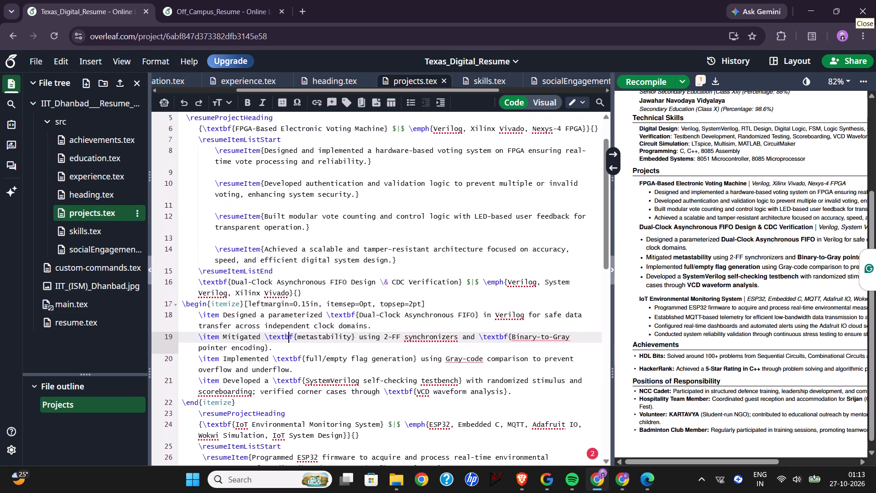
scroll(482, 265, "right", 1)
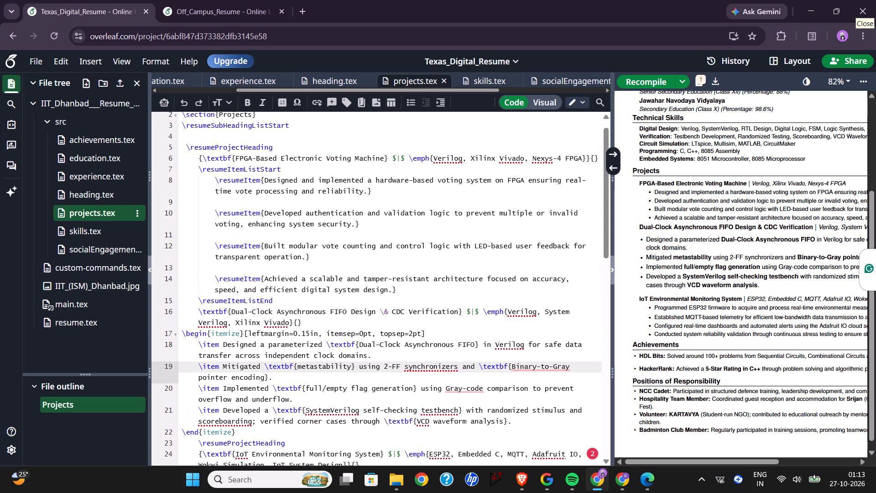
scroll(482, 265, "right", 1)
left_click(429, 334)
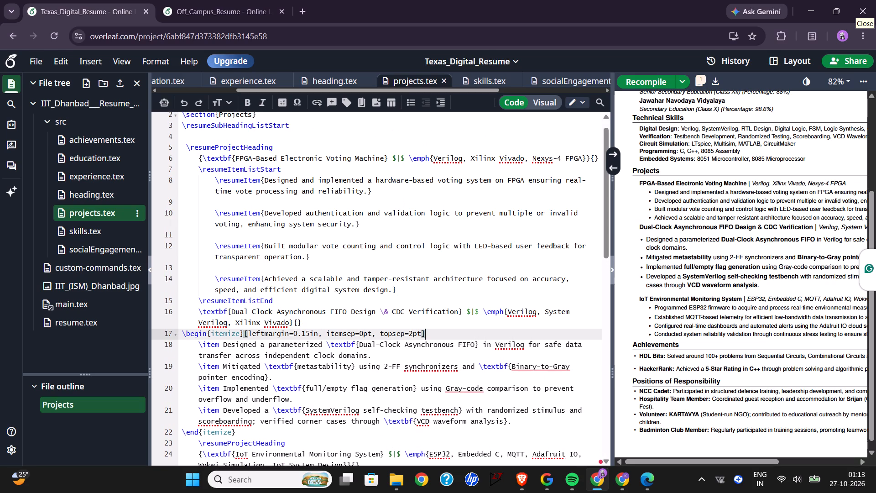
left_click_drag(429, 334, 415, 320)
key("BackSpace")
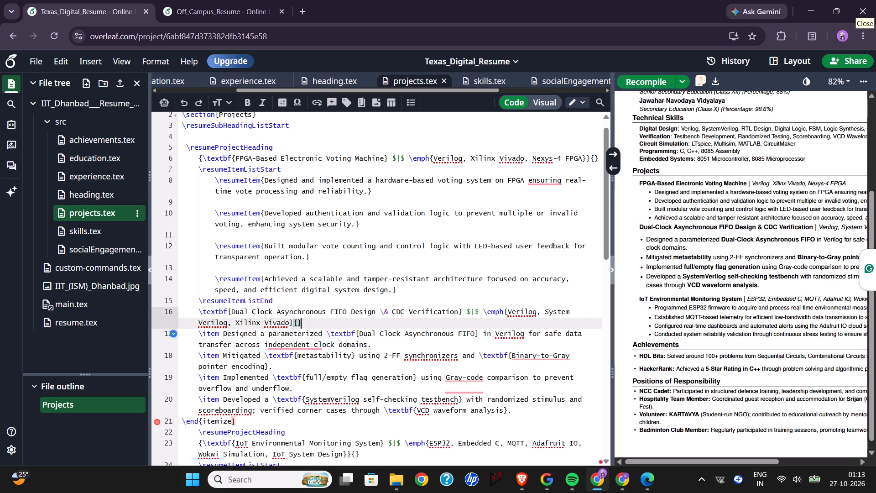
key("Return")
key("ctrl+v")
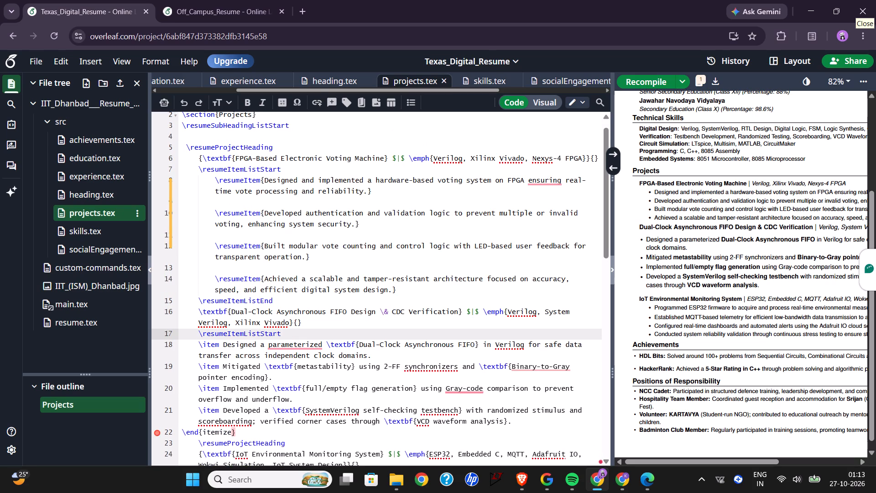
Change the \item command of the first FIFO bullet, "Designed a parameterized...", to \resumeitem.
scroll(420, 370, "down", 1)
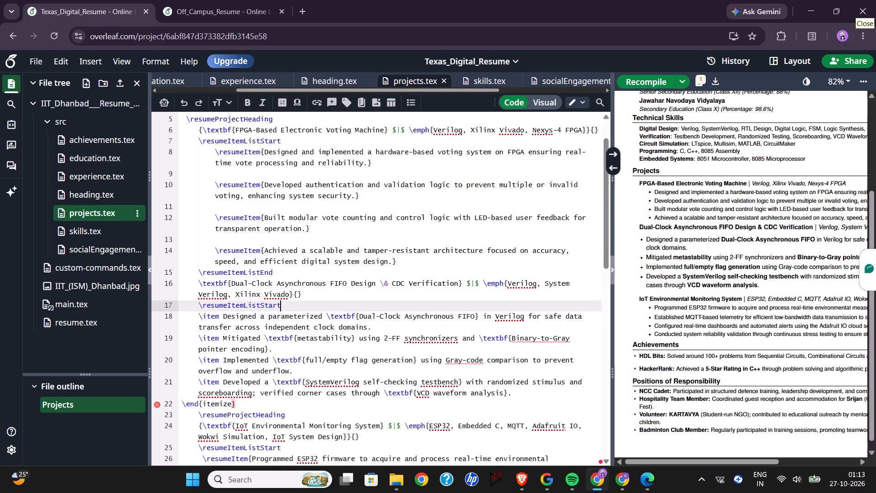
scroll(420, 370, "down", 1)
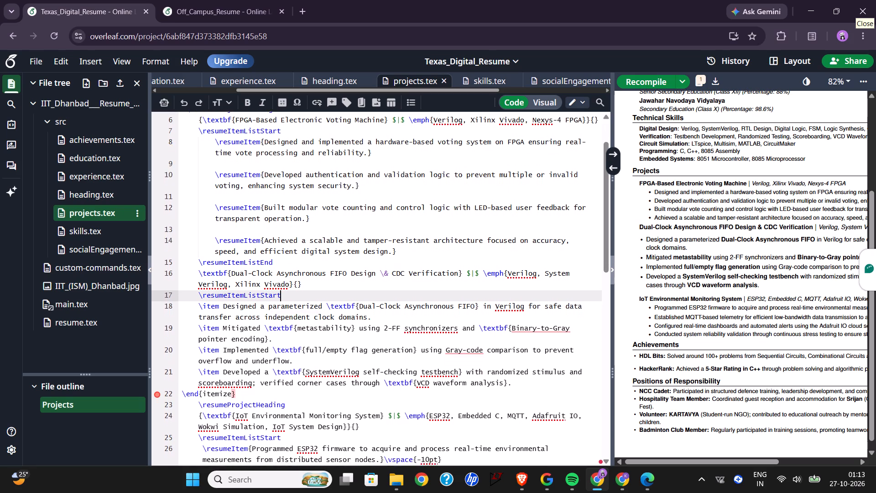
scroll(420, 370, "down", 1)
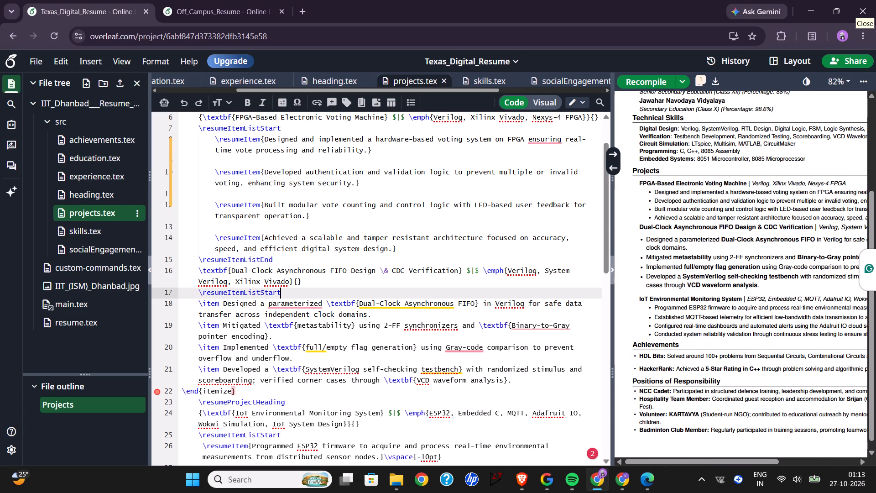
left_click_drag(249, 447, 200, 446)
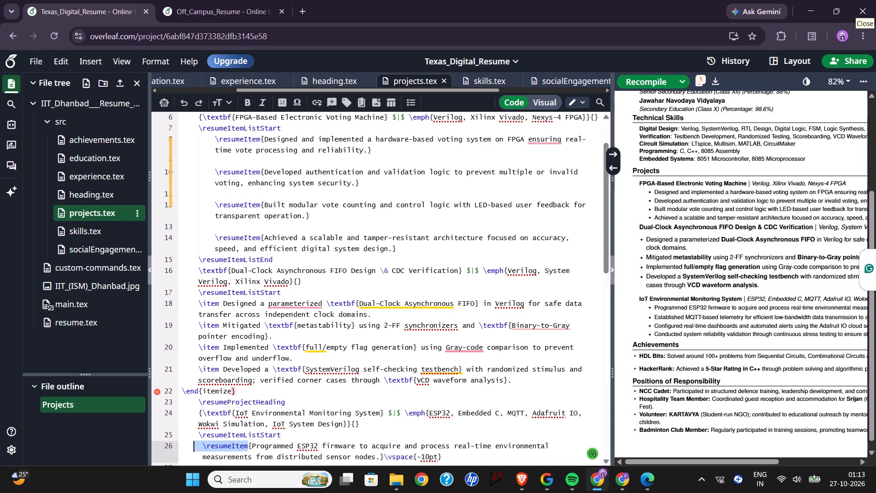
left_click_drag(200, 446, 202, 446)
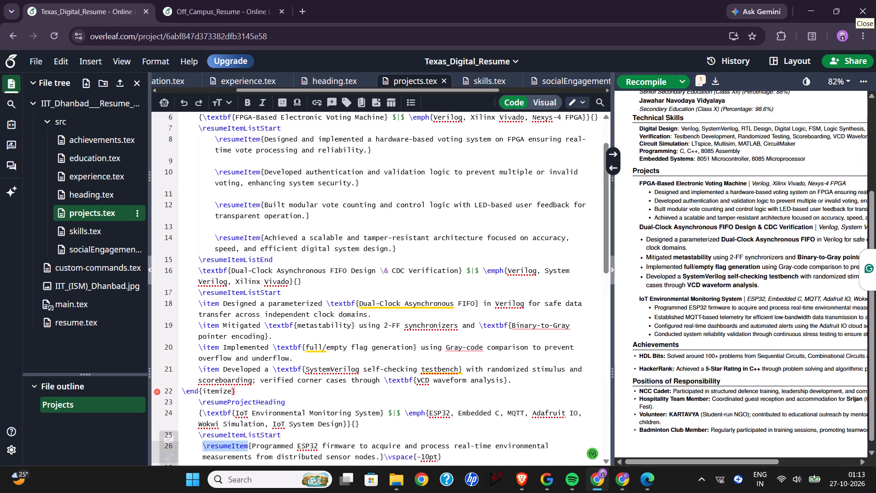
key("ctrl+c")
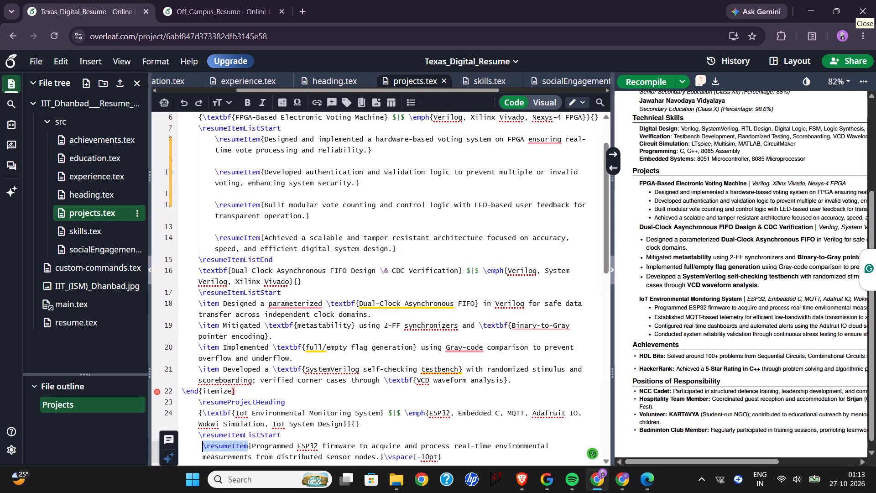
left_click_drag(220, 304, 203, 304)
left_click(203, 304)
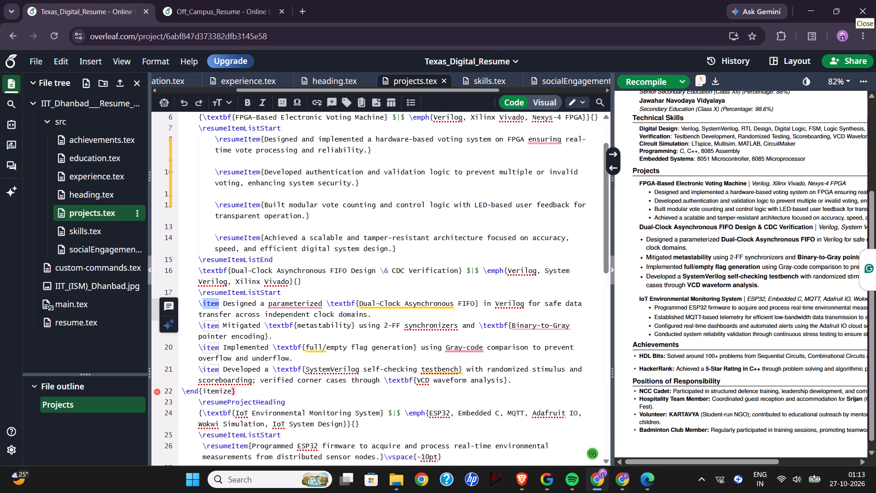
type("resume")
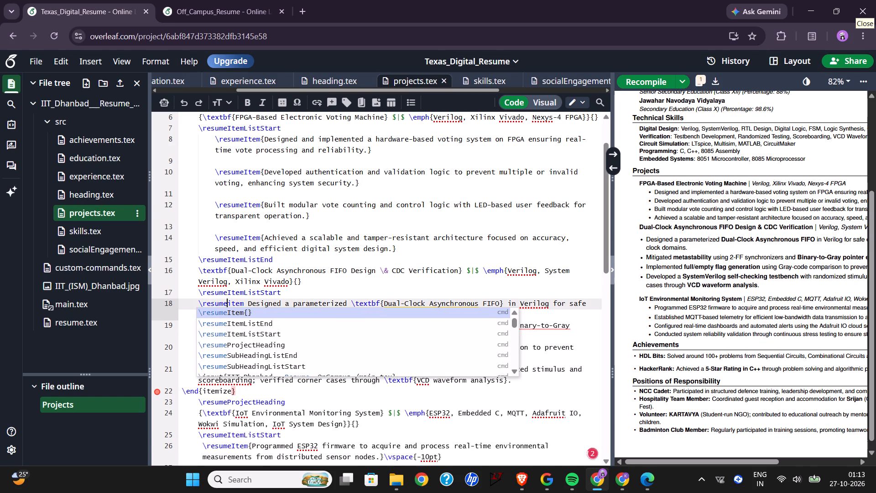
left_click(260, 302)
Compare the FIFO project's bullet code with its rendered bullets in the PDF preview, including the VCD waveform analysis text.
scroll(240, 379, "down", 1)
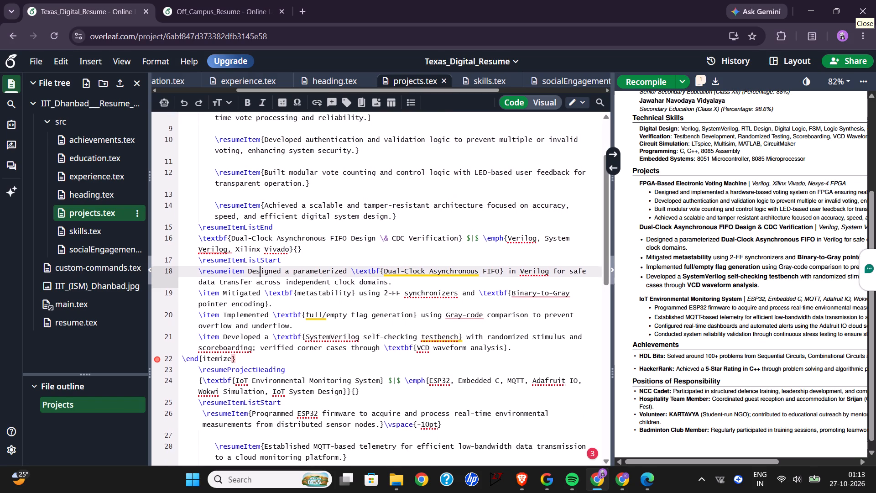
scroll(240, 379, "down", 1)
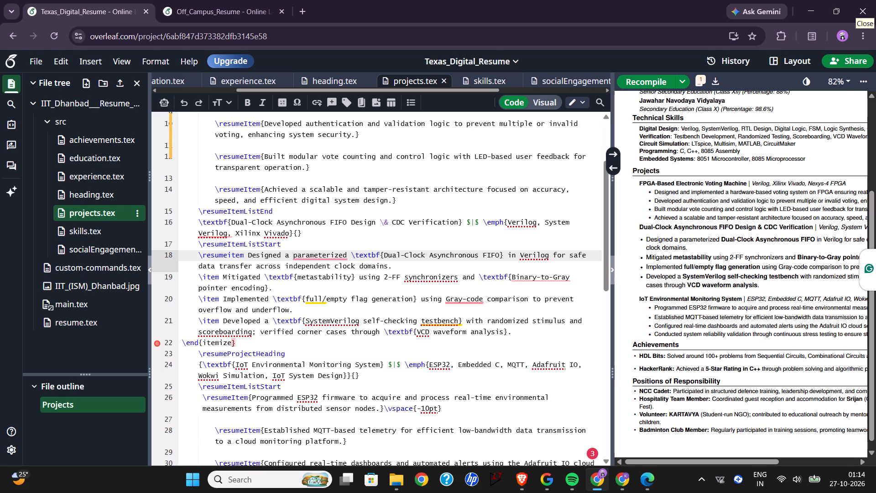
scroll(734, 266, "up", 1)
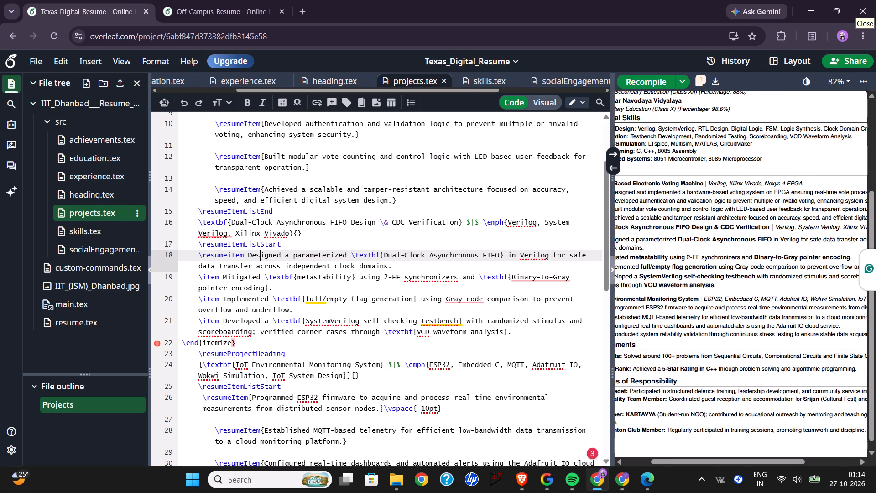
scroll(734, 266, "up", 2)
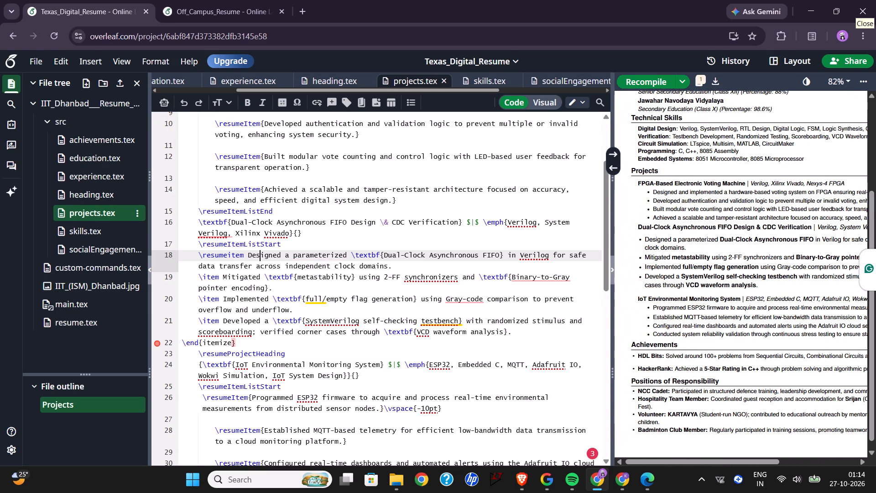
scroll(734, 266, "up", 1)
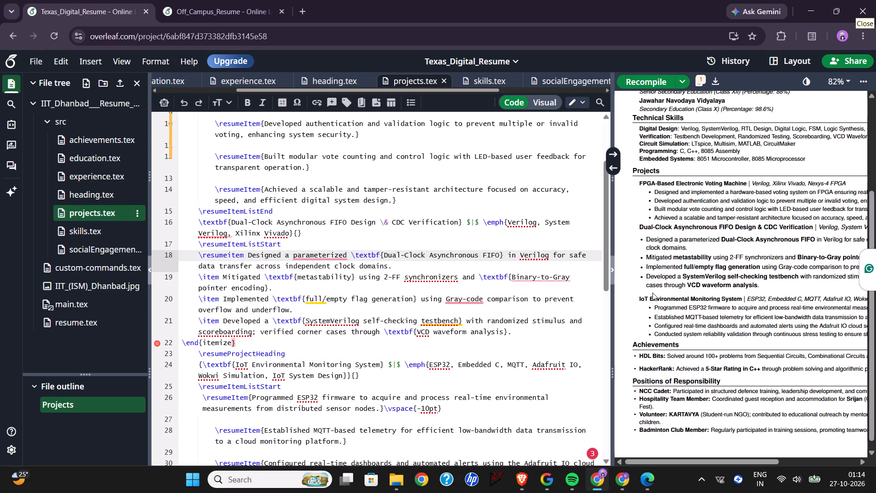
left_click_drag(689, 283, 727, 284)
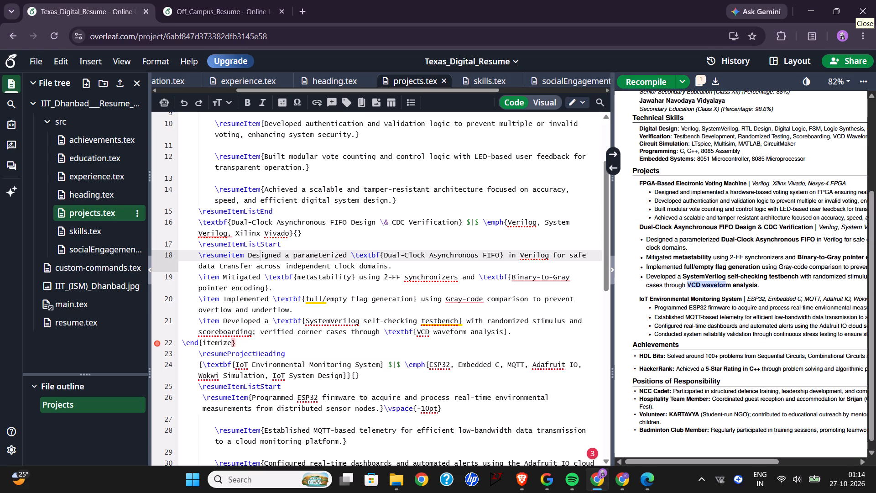
left_click_drag(727, 284, 728, 284)
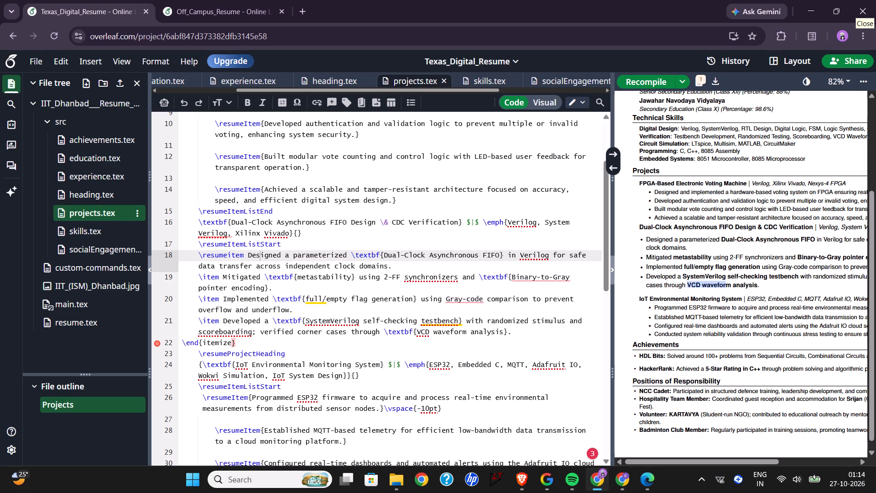
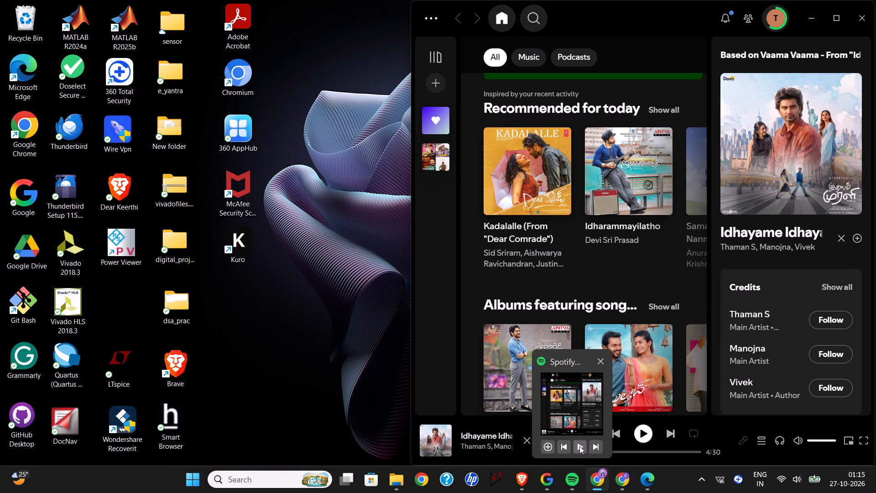
Resume playback of the current song in Spotify and return to the Overleaf project.
left_click(580, 446)
left_click(675, 479)
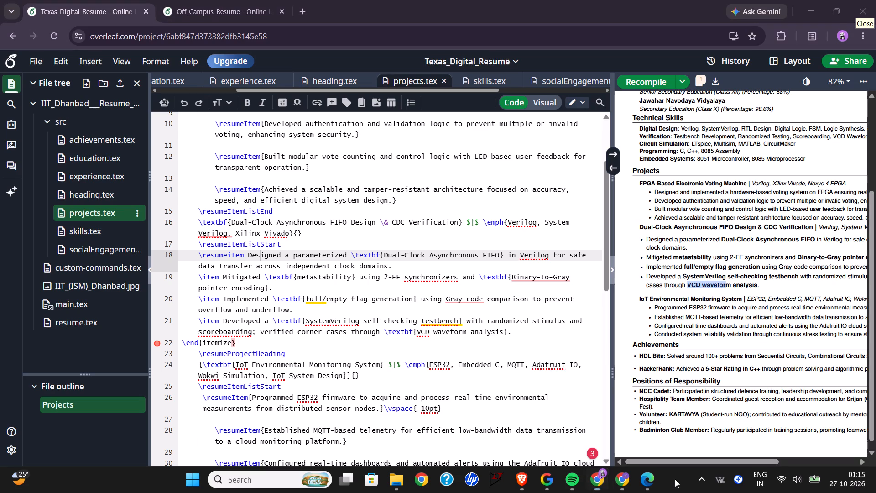
left_click(714, 280)
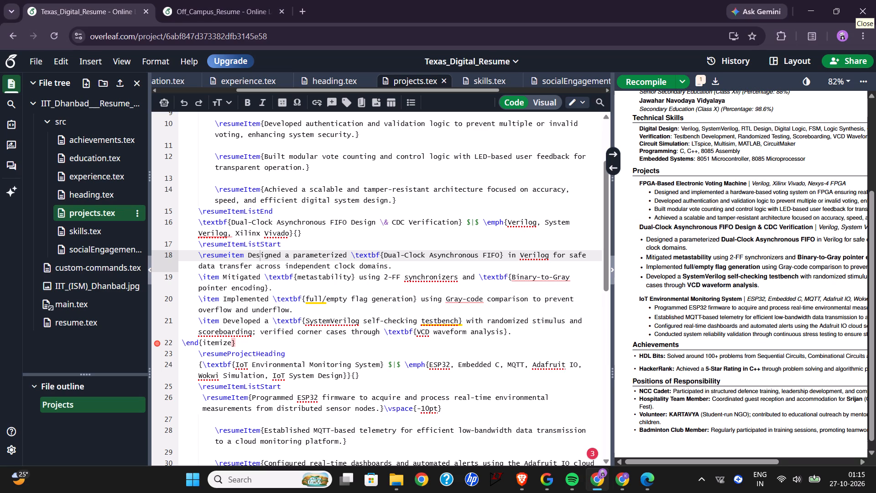
Enclose the text of the first FIFO bullet, "Designed a parameterized...", in curly braces after its \resumeitem command.
left_click(498, 262)
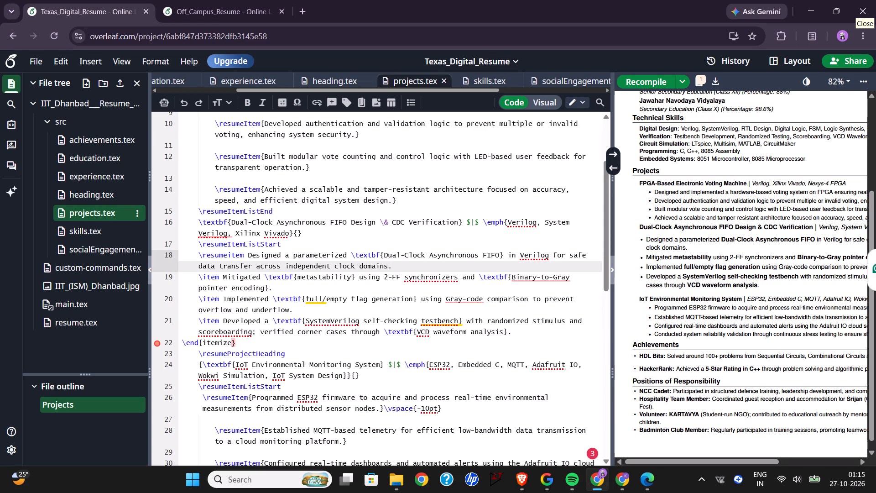
scroll(479, 206, "up", 3)
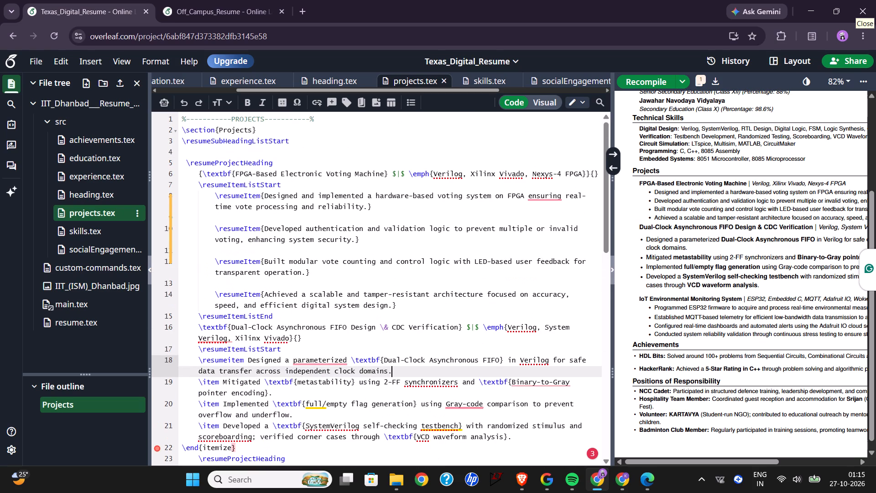
scroll(401, 326, "down", 1)
scroll(401, 326, "up", 1)
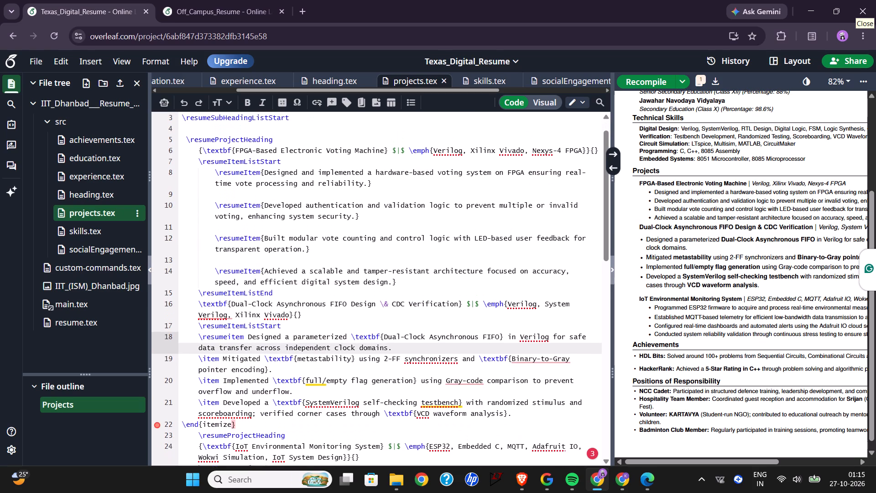
scroll(401, 326, "up", 1)
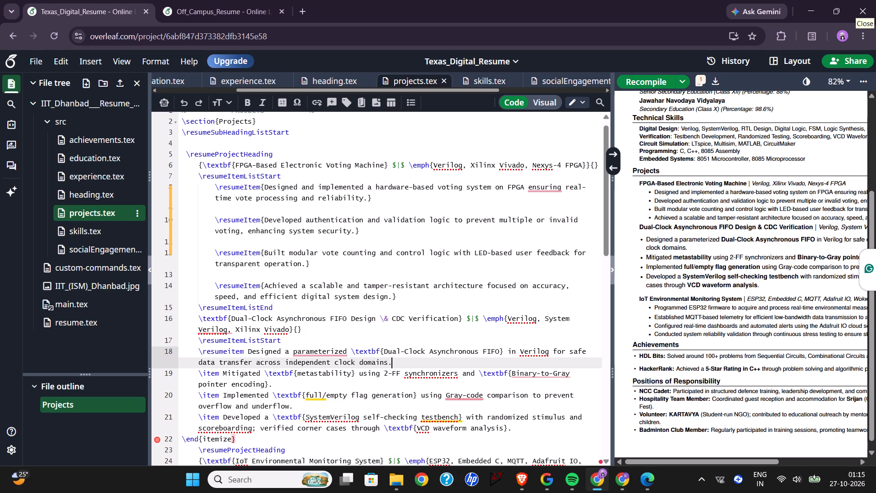
left_click(245, 351)
key("shift+braceleft")
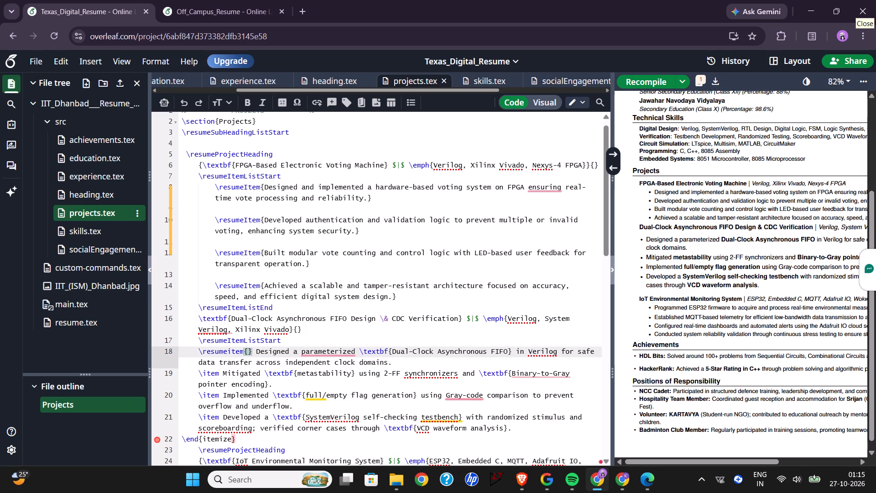
left_click(251, 350)
left_click_drag(251, 350, 372, 360)
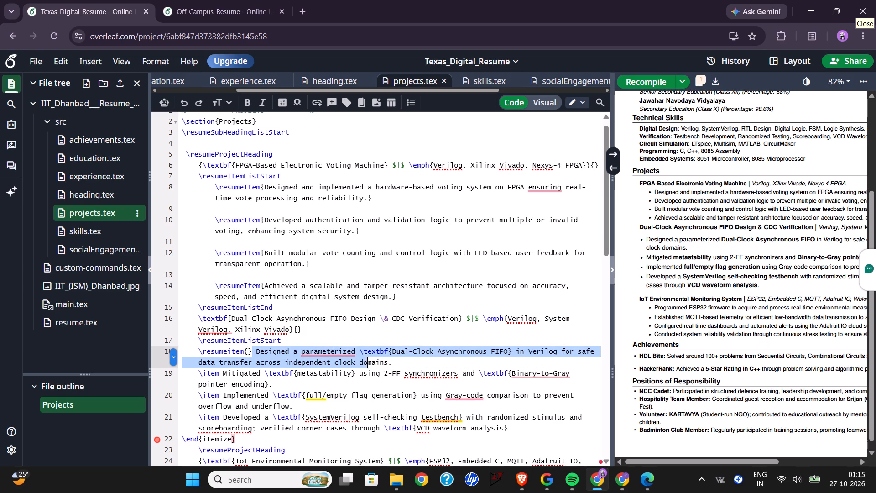
left_click_drag(372, 360, 404, 360)
key("ctrl+x")
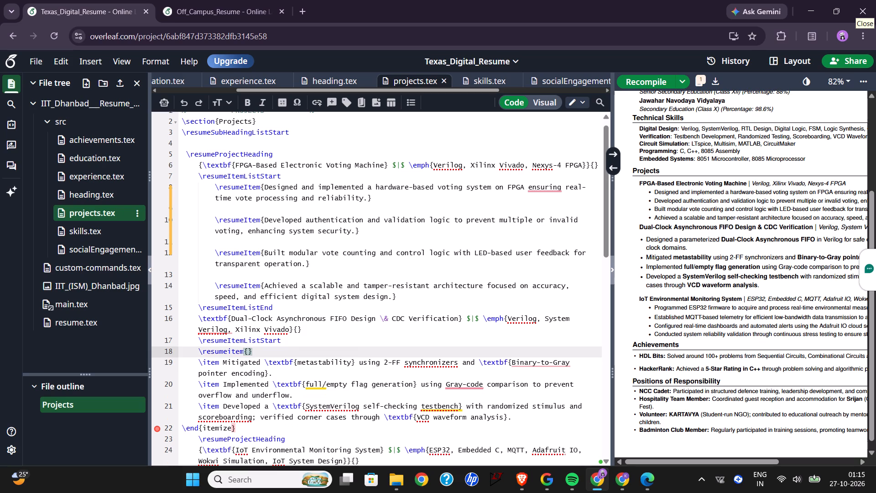
left_click(249, 354)
key("ctrl+v")
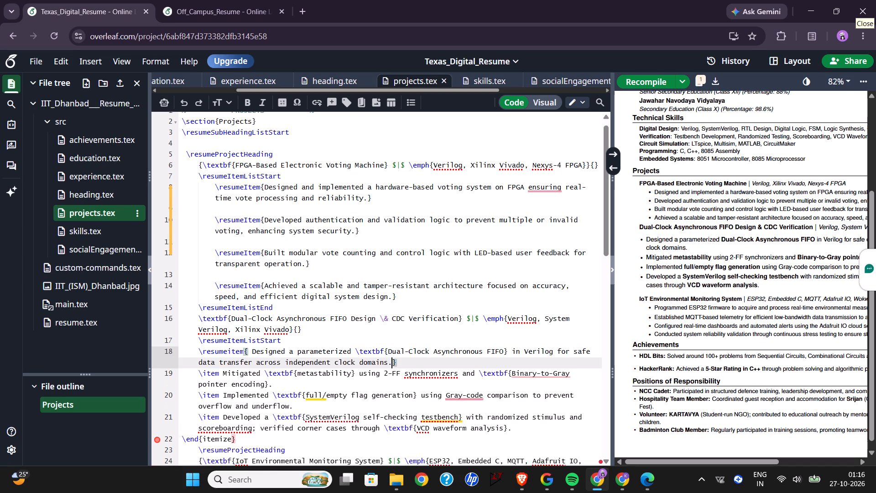
Replace the \item command of the second FIFO bullet, "Mitigated...", with \resumeItem copied from the IoT project's first bullet.
scroll(291, 366, "down", 1)
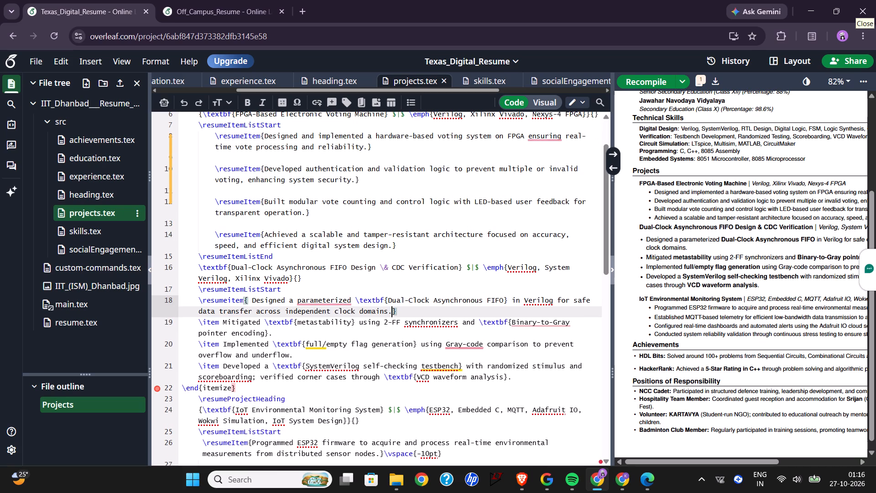
left_click_drag(201, 301, 243, 301)
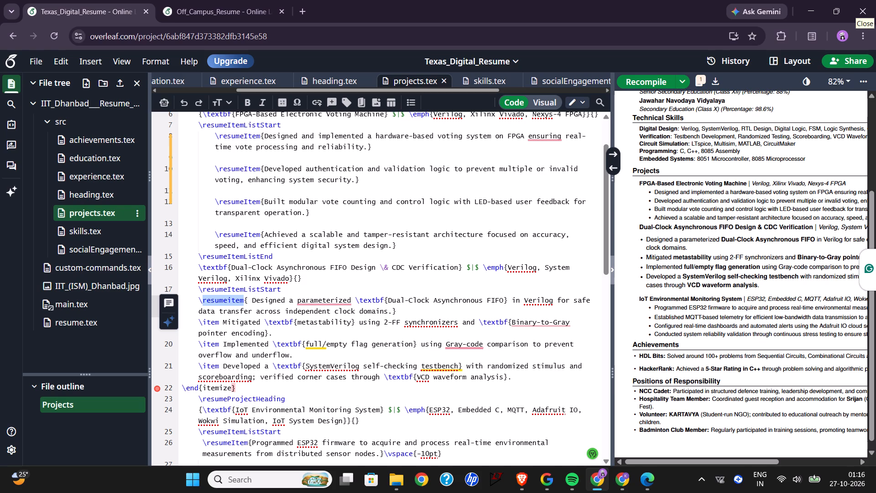
left_click(204, 320)
left_click(200, 301)
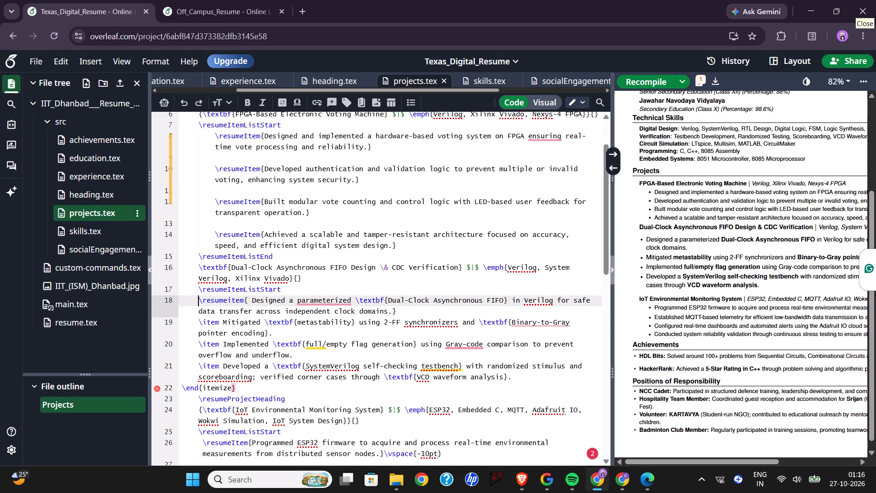
left_click_drag(201, 301, 201, 301)
left_click_drag(201, 301, 221, 300)
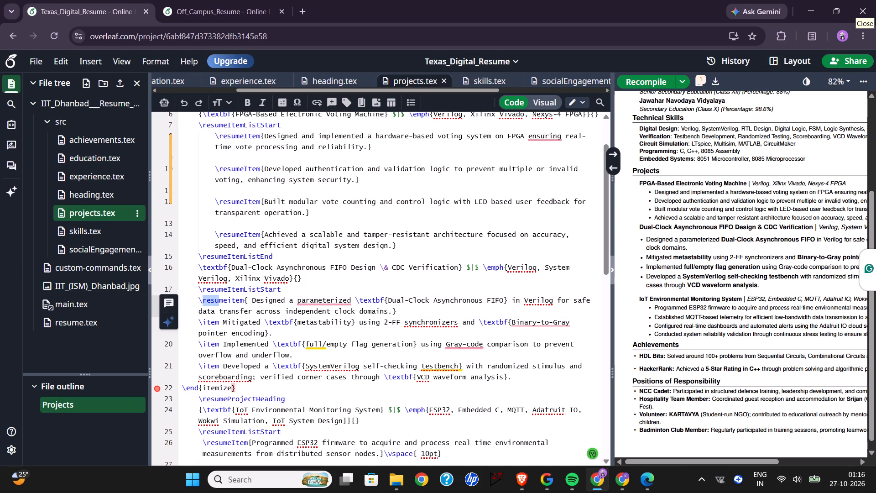
left_click_drag(249, 439, 204, 443)
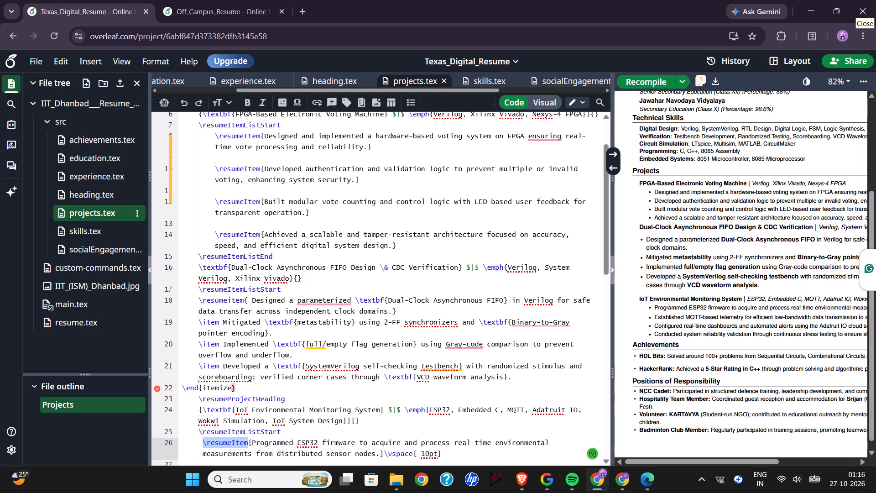
key("ctrl+c")
left_click(254, 306)
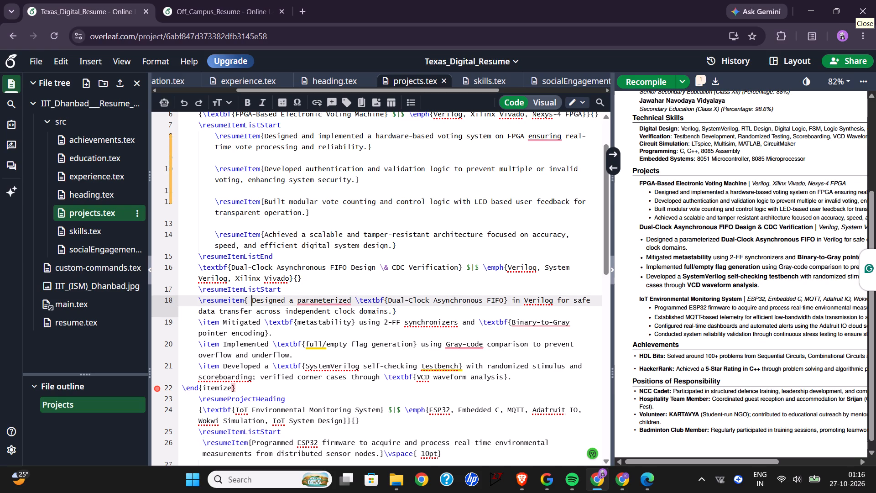
left_click_drag(219, 323, 195, 322)
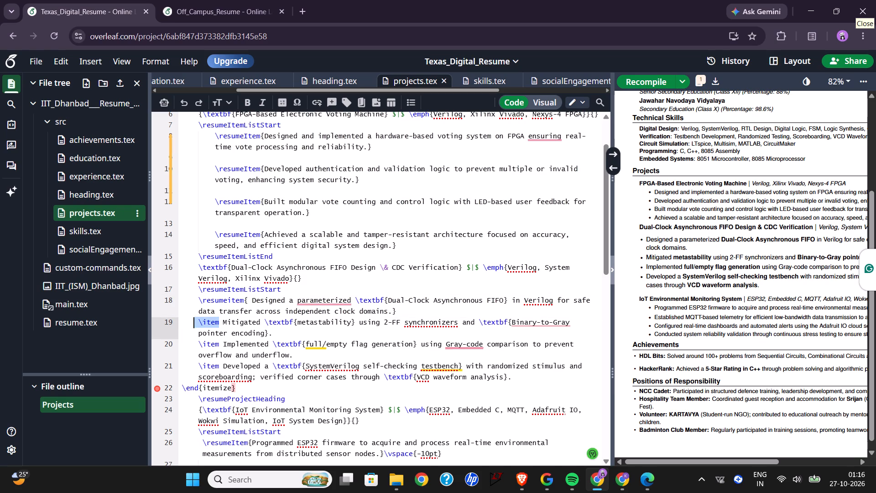
left_click(221, 321)
left_click_drag(221, 321, 203, 323)
left_click_drag(203, 323, 199, 322)
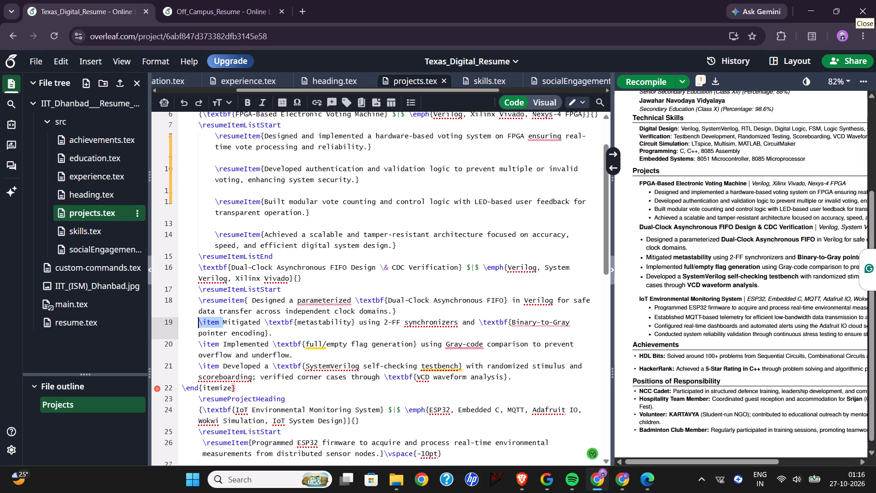
left_click_drag(199, 322, 198, 321)
key("BackSpace")
key("ctrl+v")
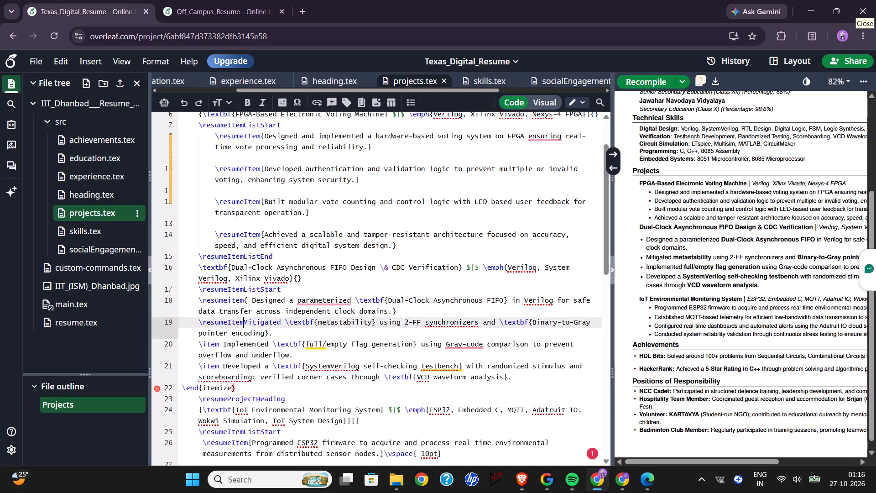
Enclose the text of the second FIFO bullet, "Mitigated...", in curly braces after its \resumeItem command.
key("shift+braceleft")
key("shift+braceright")
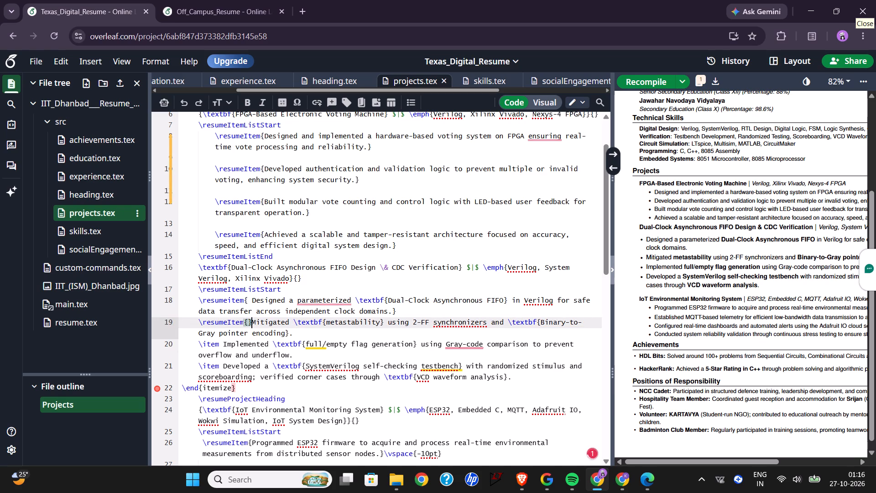
left_click(253, 322)
left_click_drag(253, 322, 293, 331)
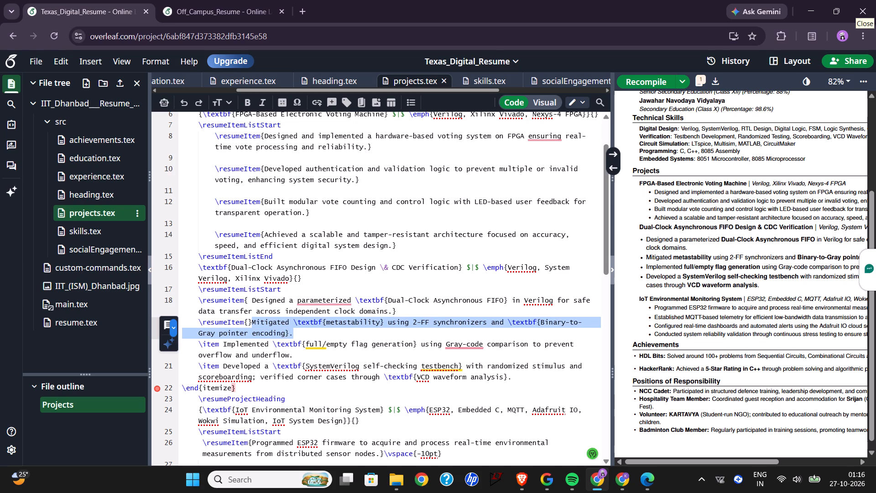
key("ctrl+x")
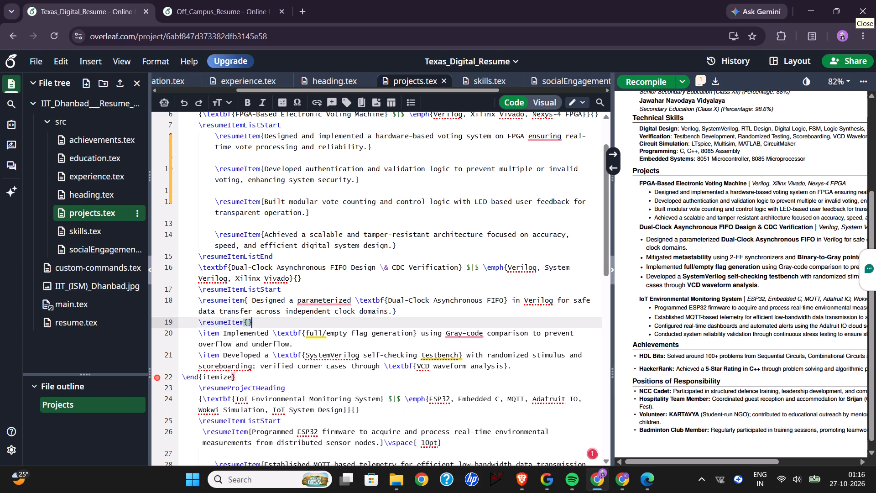
left_click(247, 320)
key("ctrl+v")
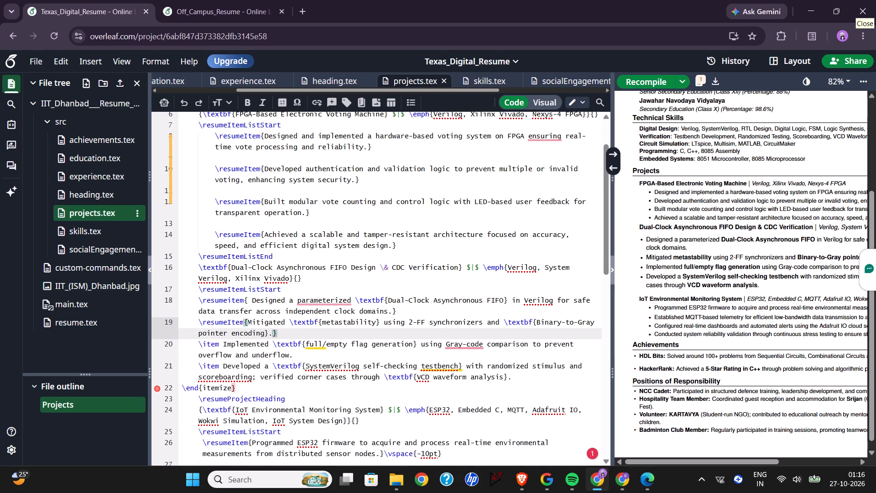
Replace the \item command of the third FIFO bullet, "Implemented...", with \resumeItem copied from the second FIFO bullet.
scroll(304, 338, "down", 1)
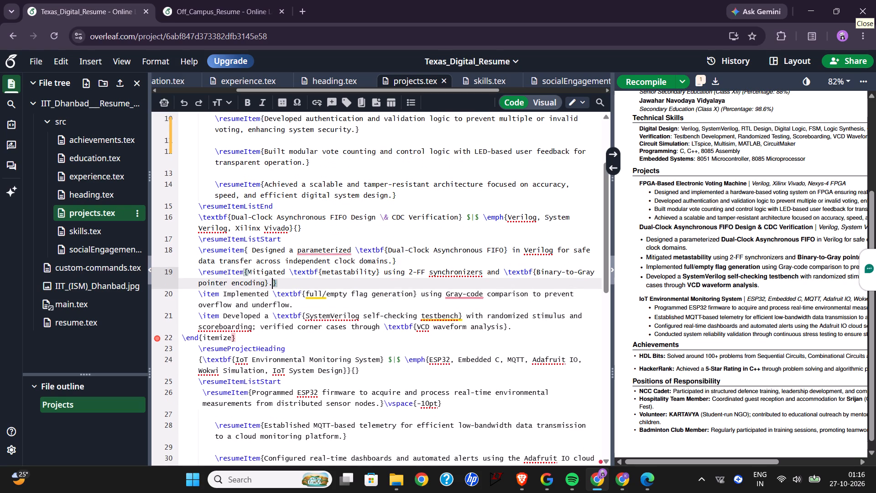
left_click_drag(222, 294, 199, 294)
key("BackSpace")
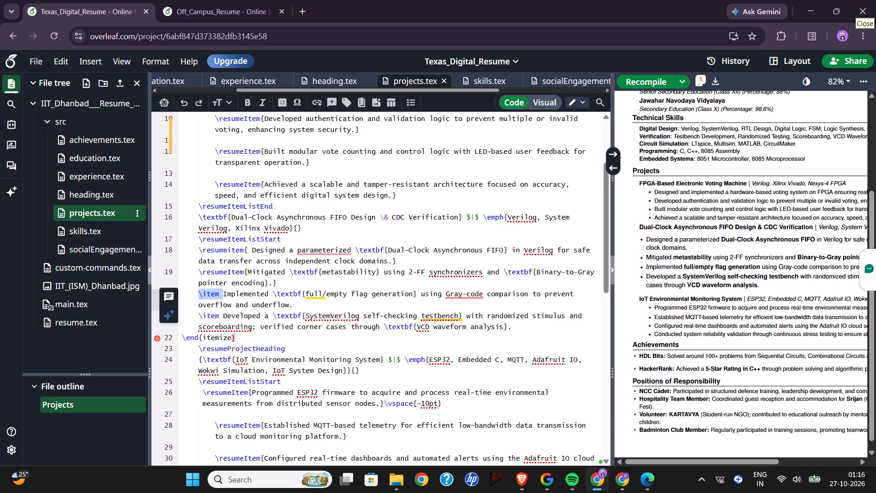
key("ctrl+v")
key("ctrl+z")
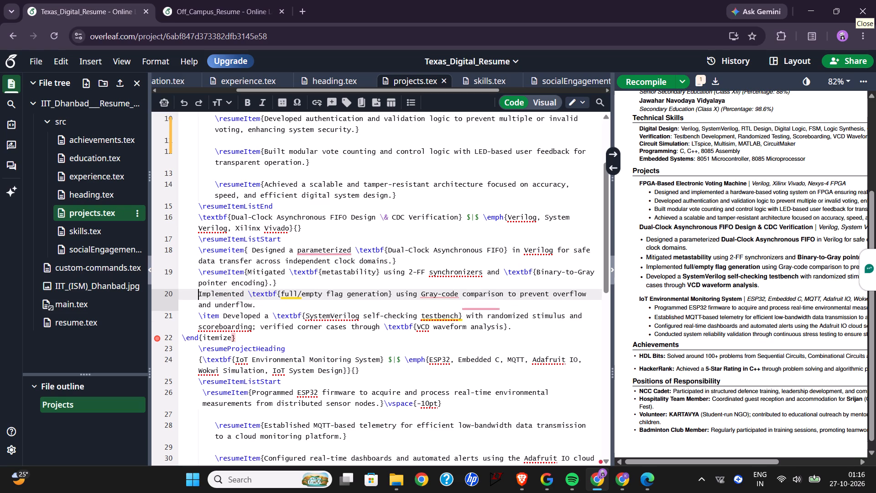
left_click_drag(245, 272, 243, 272)
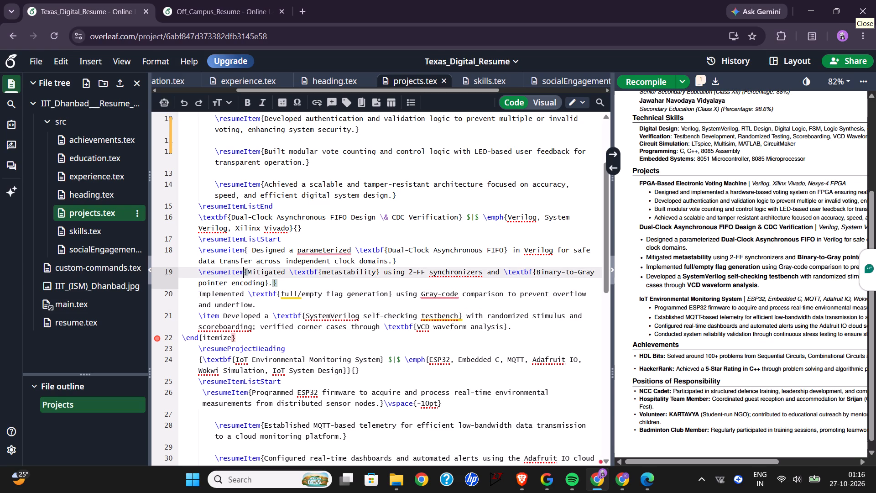
left_click_drag(243, 272, 198, 267)
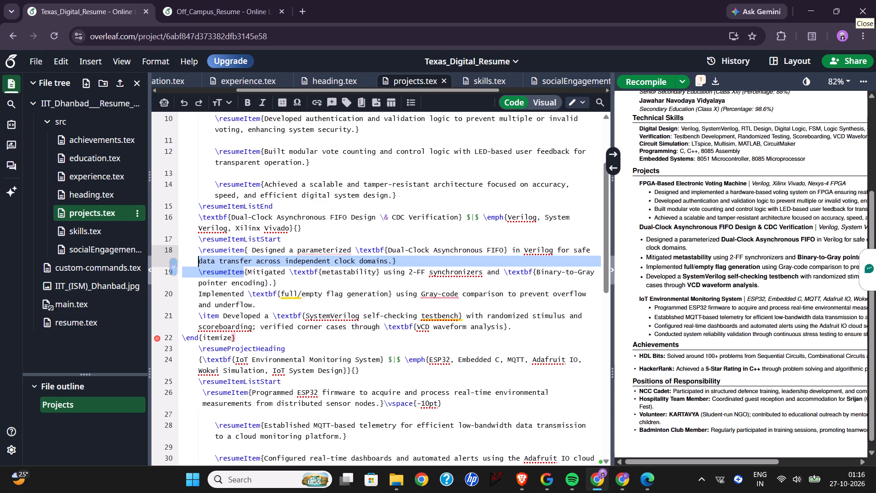
left_click_drag(198, 267, 199, 272)
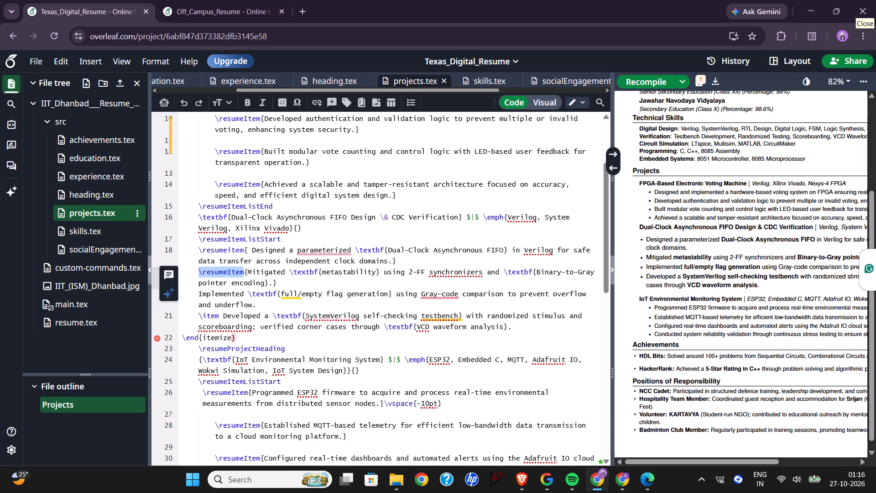
key("ctrl+c")
left_click(198, 294)
key("ctrl+v")
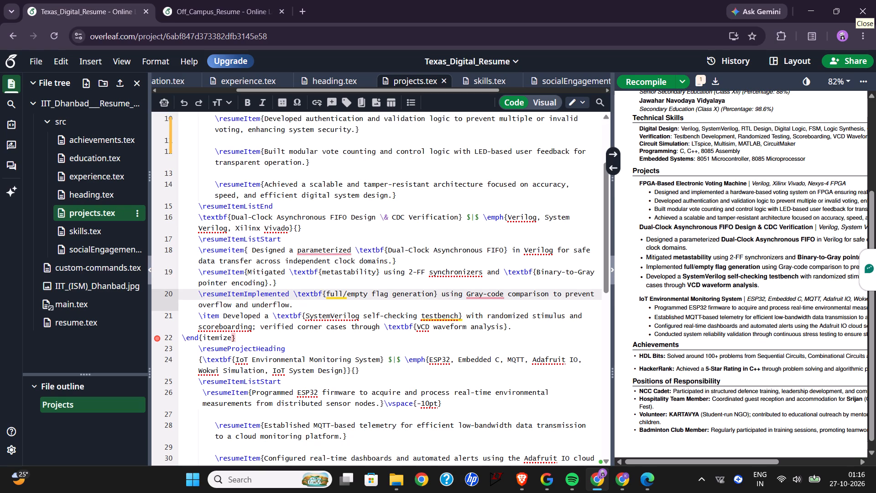
Enclose the text of the third FIFO bullet, "Implemented...", in curly braces after its \resumeItem command.
type("{}")
key("Left")
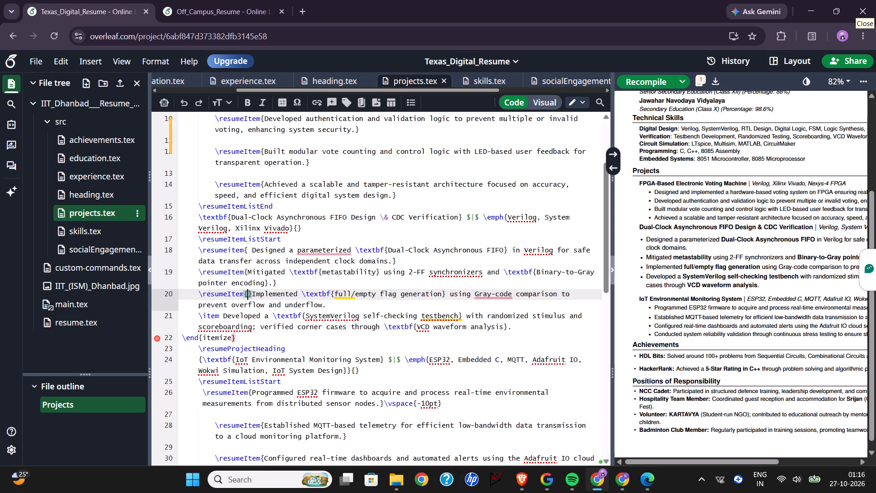
left_click_drag(330, 306, 260, 295)
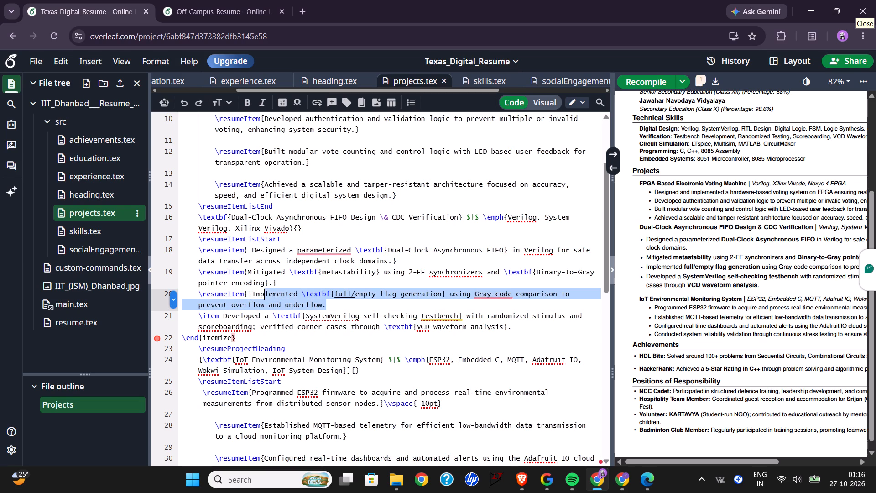
left_click_drag(260, 295, 252, 294)
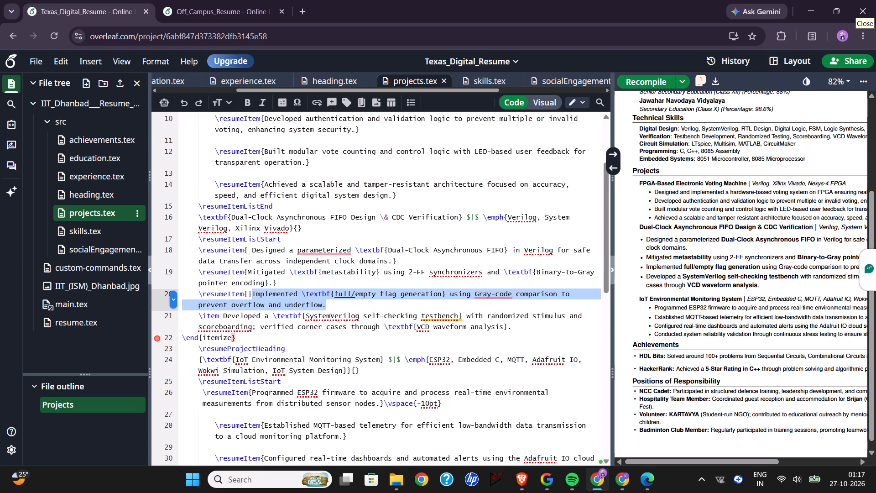
key("ctrl+x")
left_click(248, 294)
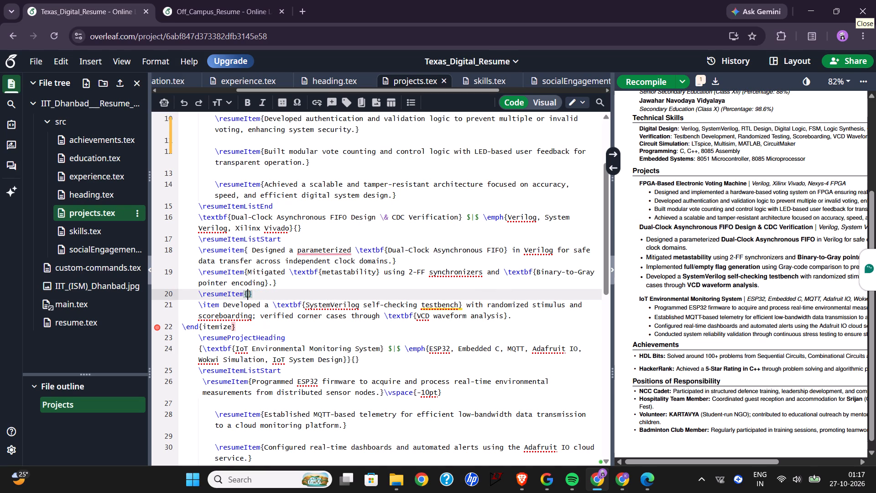
key("ctrl+v")
Replace the \item command of the fourth FIFO bullet, "Developed...", with \resumeItem copied from the third FIFO bullet.
scroll(284, 313, "down", 1)
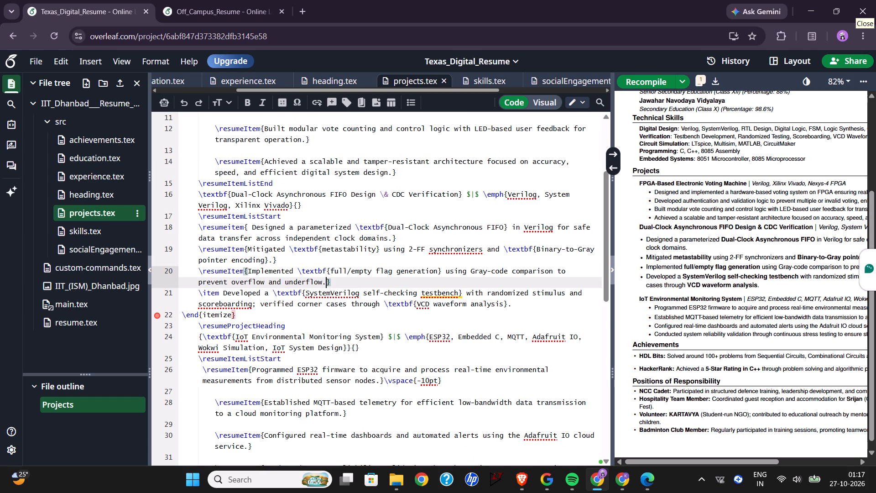
left_click(247, 272)
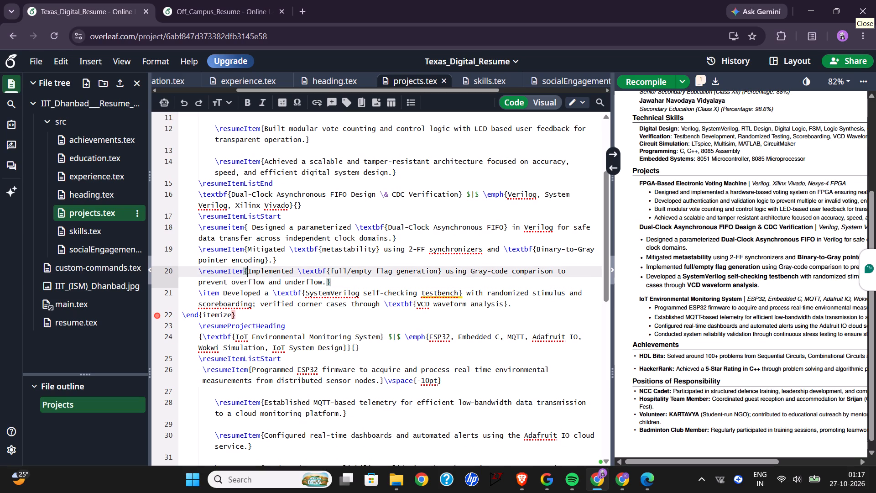
left_click(243, 271)
left_click_drag(243, 271, 204, 270)
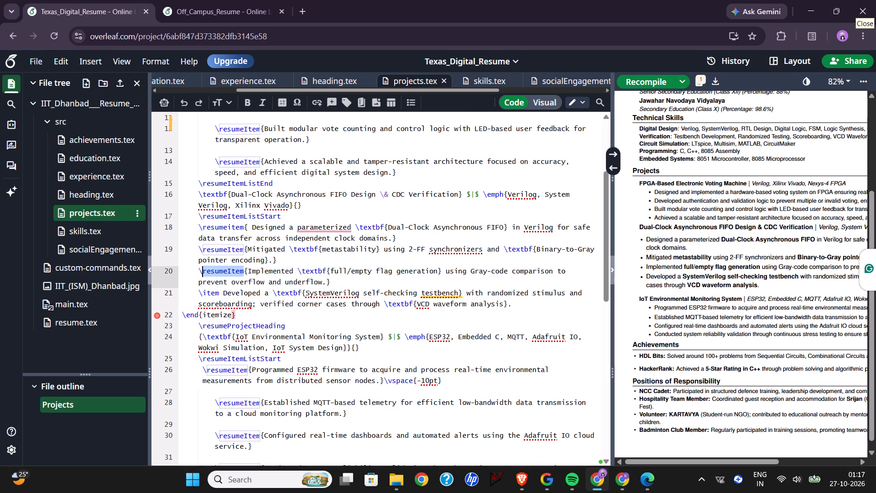
left_click_drag(204, 270, 198, 267)
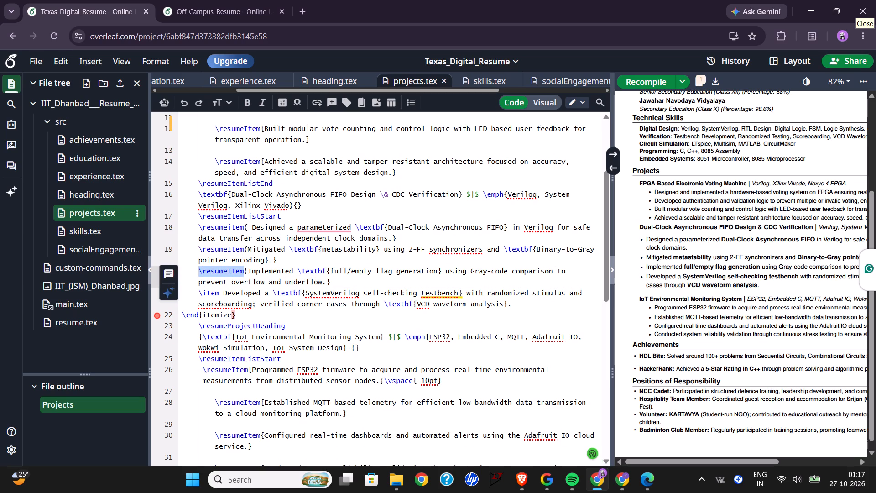
key("ctrl+c")
left_click_drag(220, 295, 218, 295)
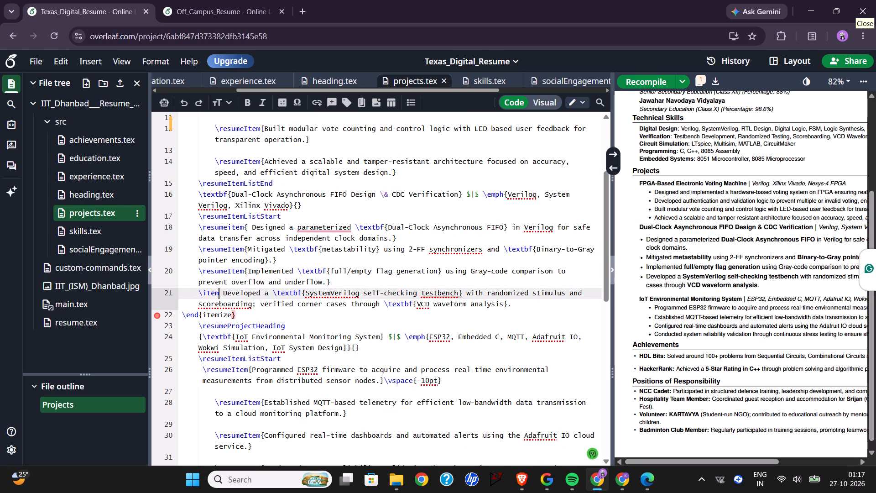
left_click_drag(218, 295, 211, 294)
left_click(223, 293)
left_click_drag(223, 293, 198, 294)
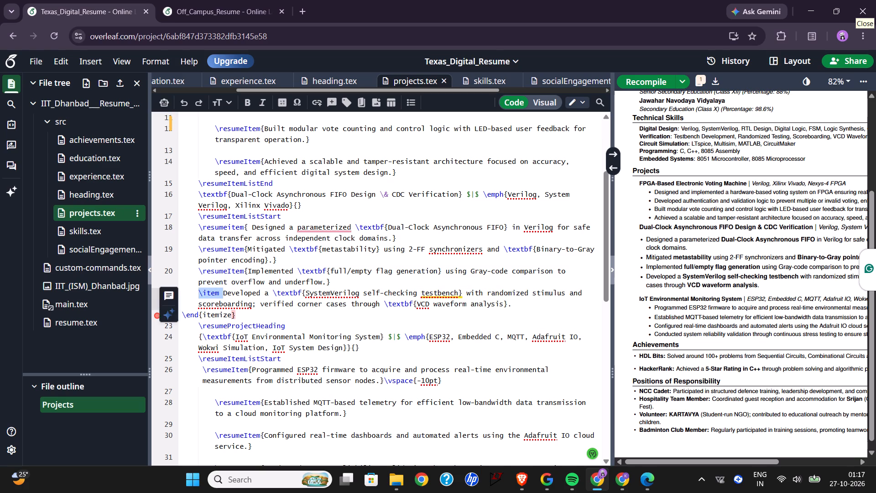
key("BackSpace")
key("ctrl+v")
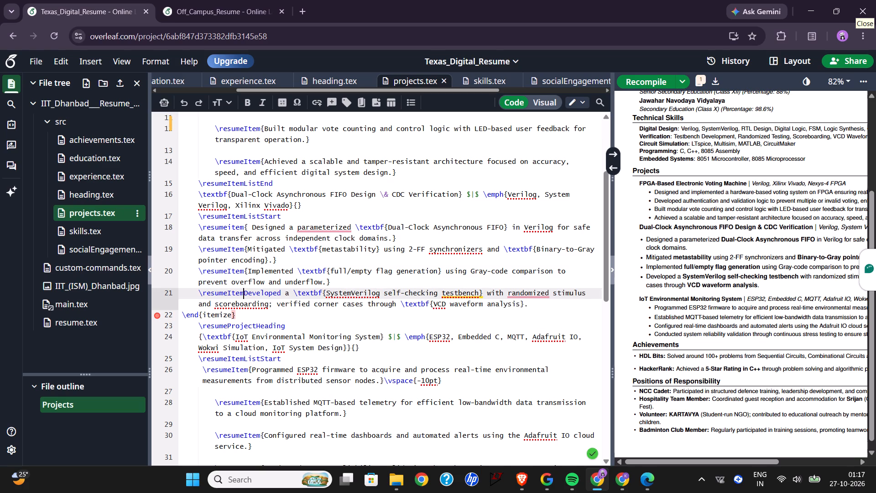
Move the fourth FIFO bullet's text, "Developed...", together with the \end{itemize} line, inside curly braces added after its \resumeItem command.
type("{}")
key("Left")
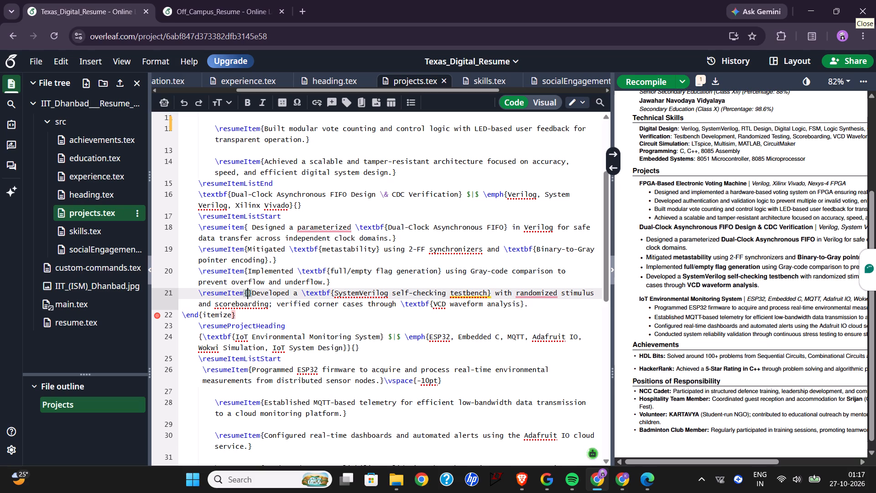
left_click(250, 289)
left_click(250, 289)
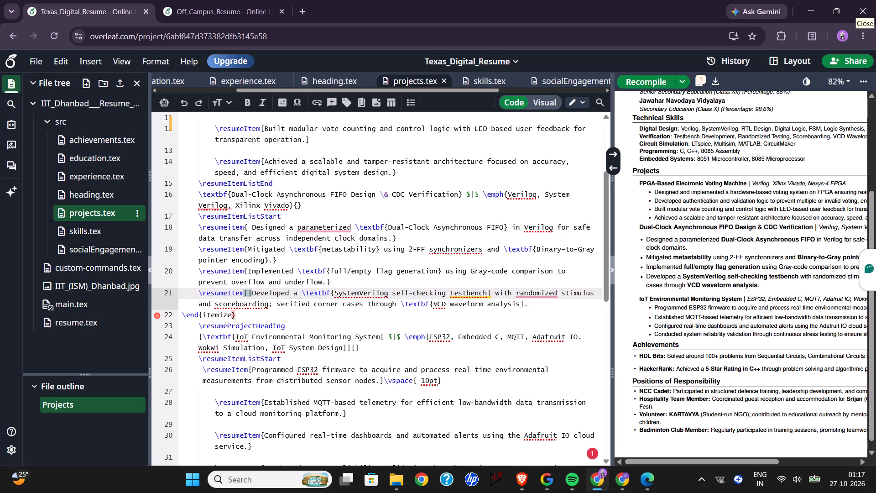
left_click(251, 292)
left_click_drag(251, 292, 246, 310)
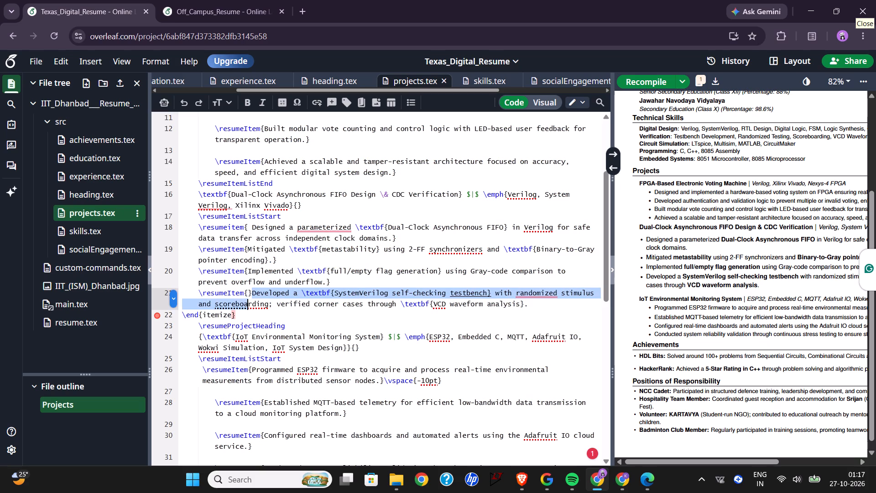
left_click_drag(246, 310, 245, 313)
key("ctrl+c")
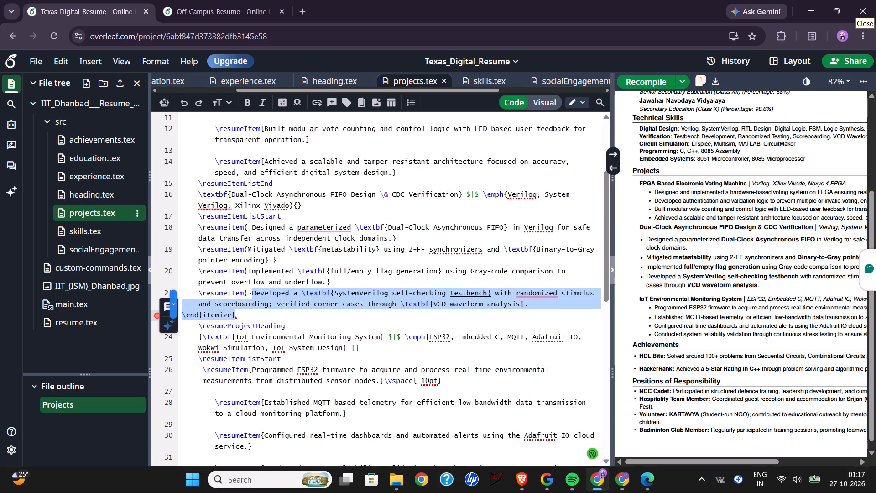
key("ctrl+x")
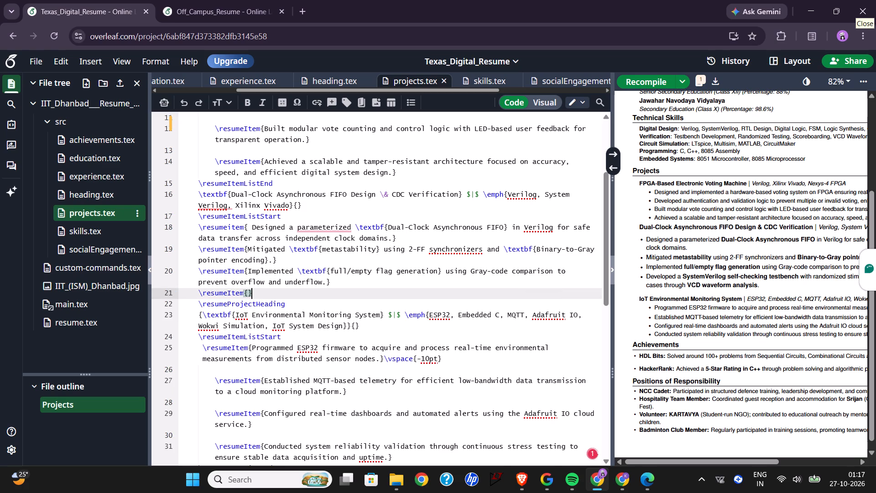
left_click(247, 293)
key("ctrl+v")
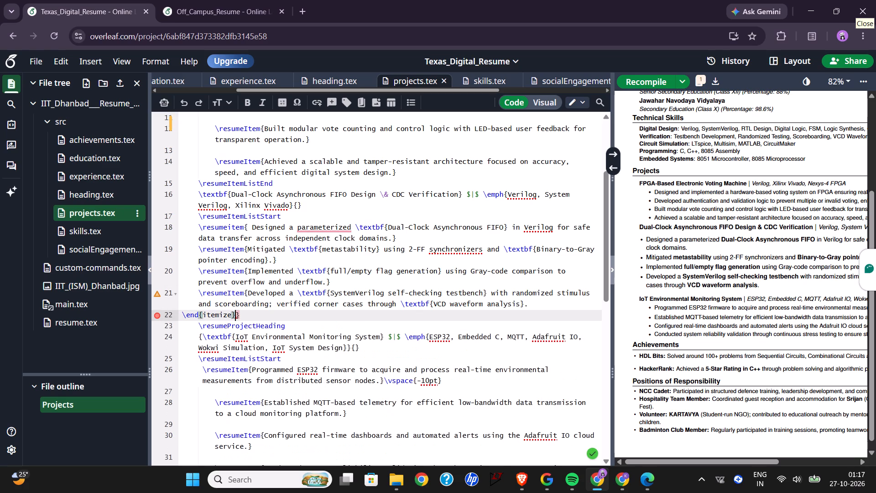
Delete the extra closing brace directly after \end{itemize} below the fourth FIFO bullet.
left_click(274, 312)
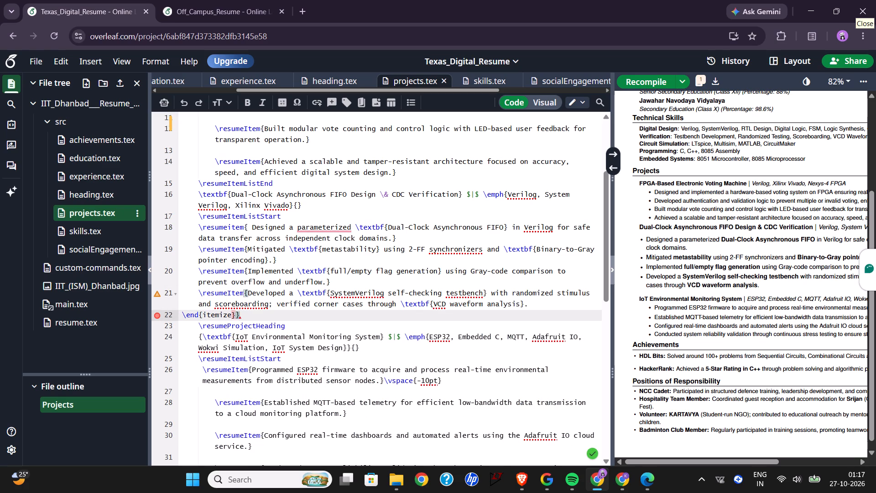
key("BackSpace")
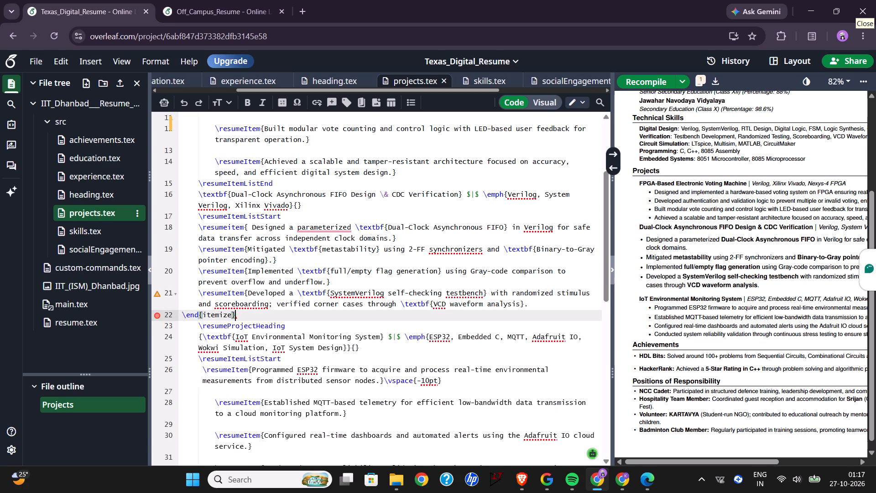
left_click(266, 315)
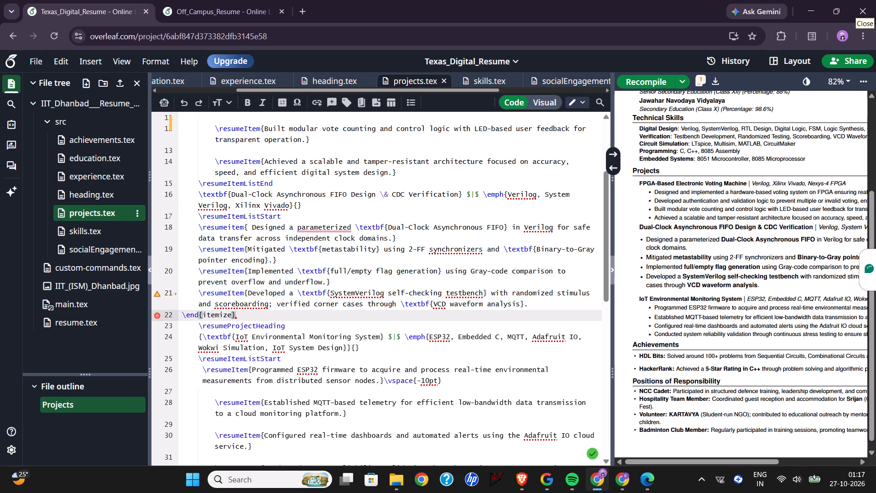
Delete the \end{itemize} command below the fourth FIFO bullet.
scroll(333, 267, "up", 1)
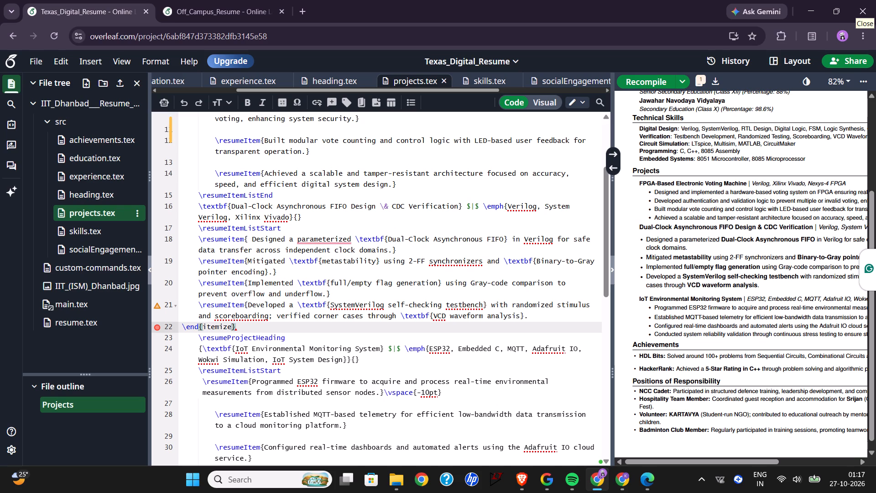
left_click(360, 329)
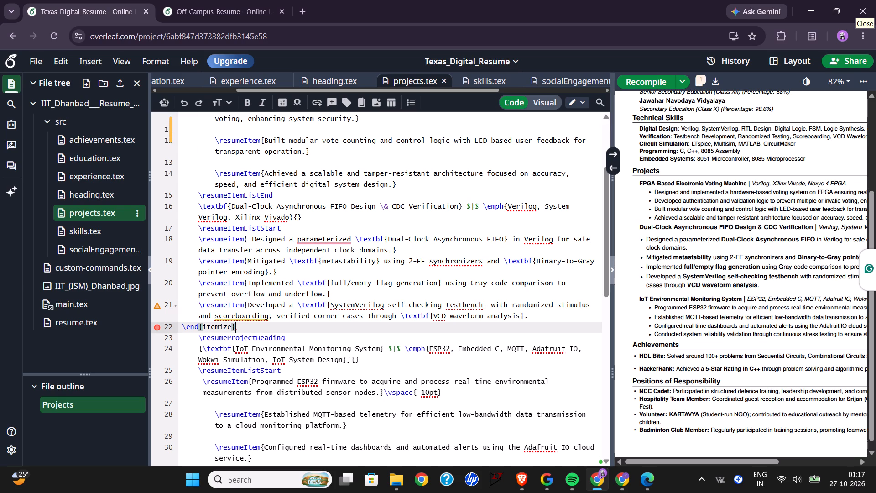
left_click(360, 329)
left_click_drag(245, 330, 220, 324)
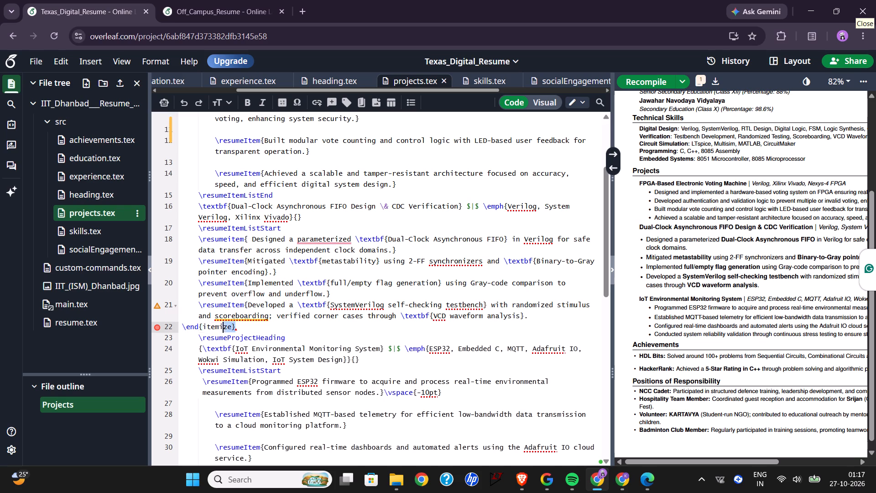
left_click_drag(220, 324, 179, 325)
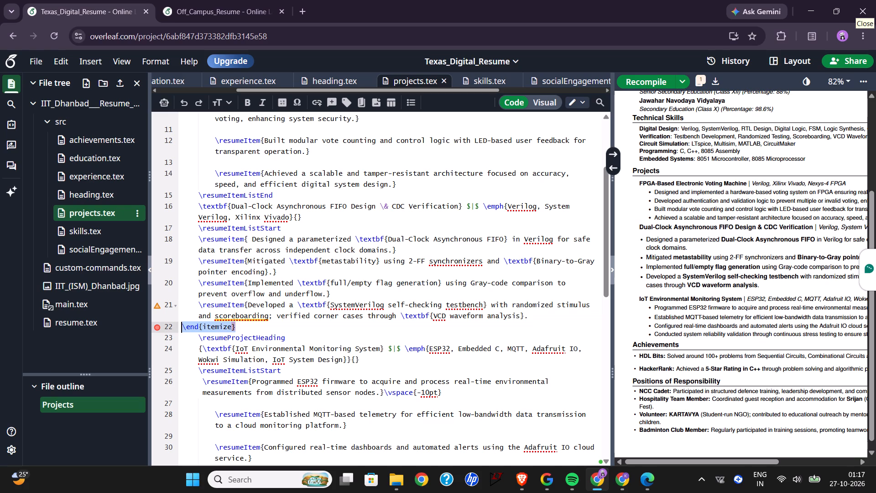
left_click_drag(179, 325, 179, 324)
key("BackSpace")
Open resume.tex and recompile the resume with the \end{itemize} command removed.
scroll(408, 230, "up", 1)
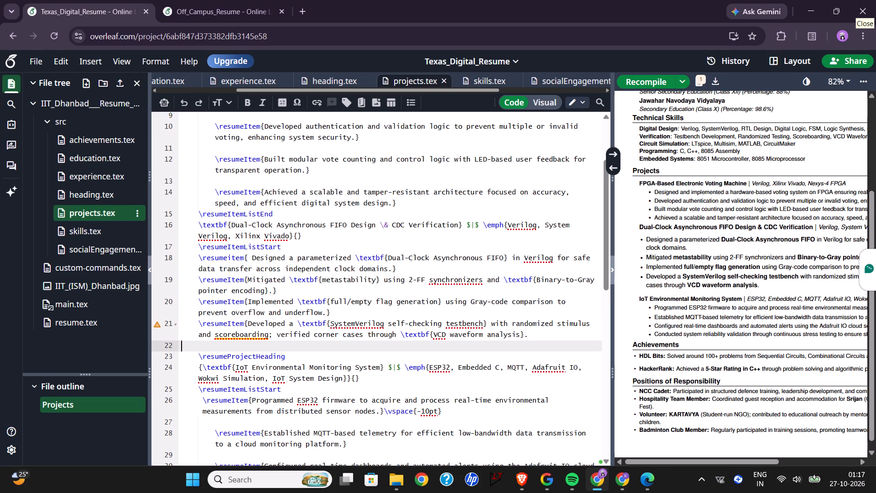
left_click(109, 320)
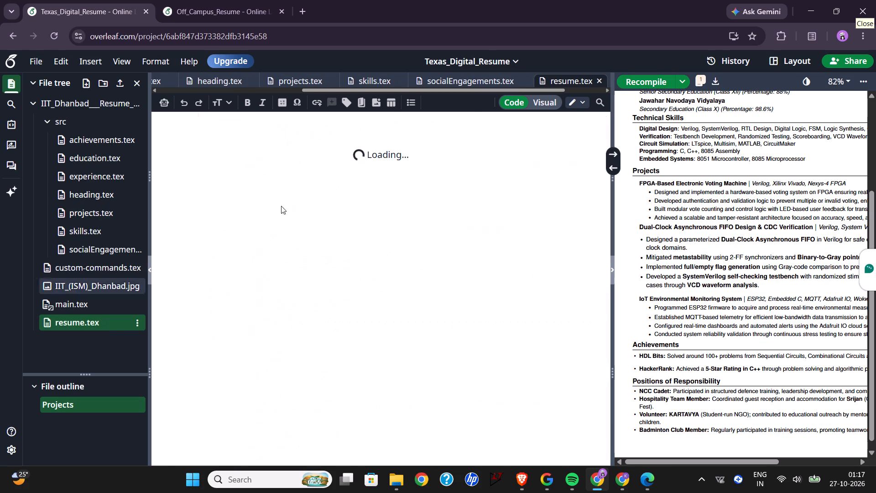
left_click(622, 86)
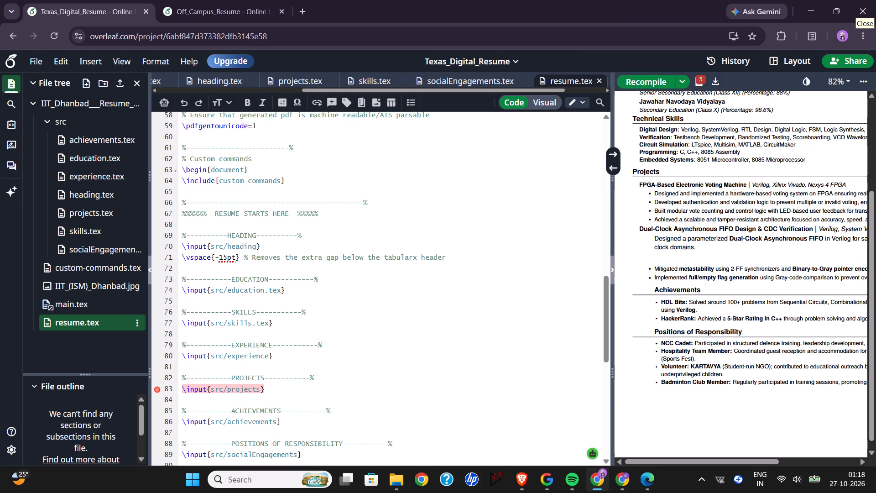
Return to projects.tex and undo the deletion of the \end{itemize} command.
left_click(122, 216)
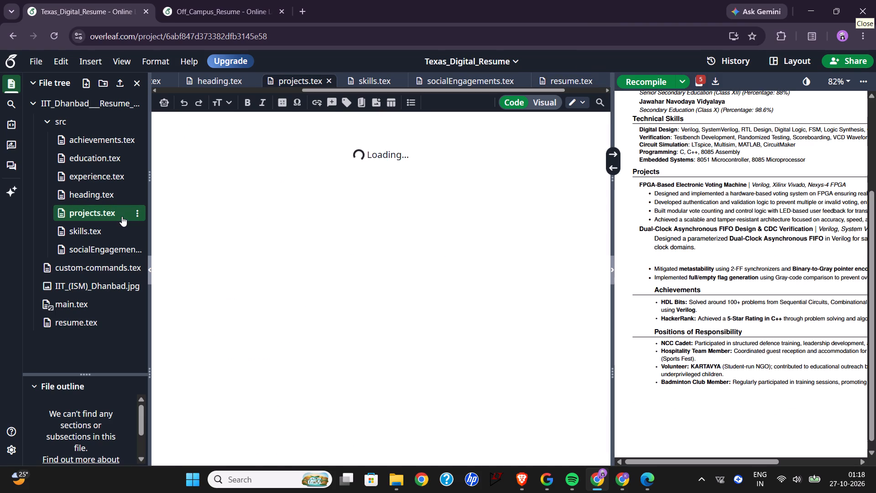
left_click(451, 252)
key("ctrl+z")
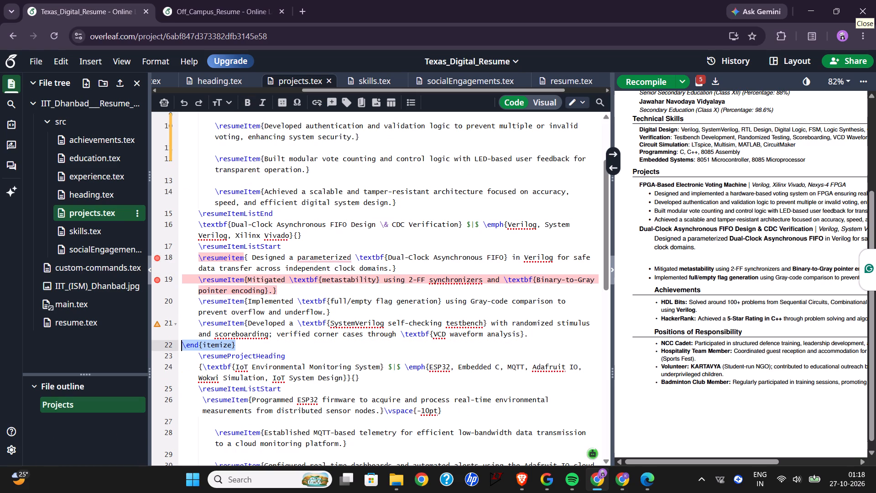
Recompile the resume with \end{itemize} restored, using resume.tex as the open file.
left_click(628, 82)
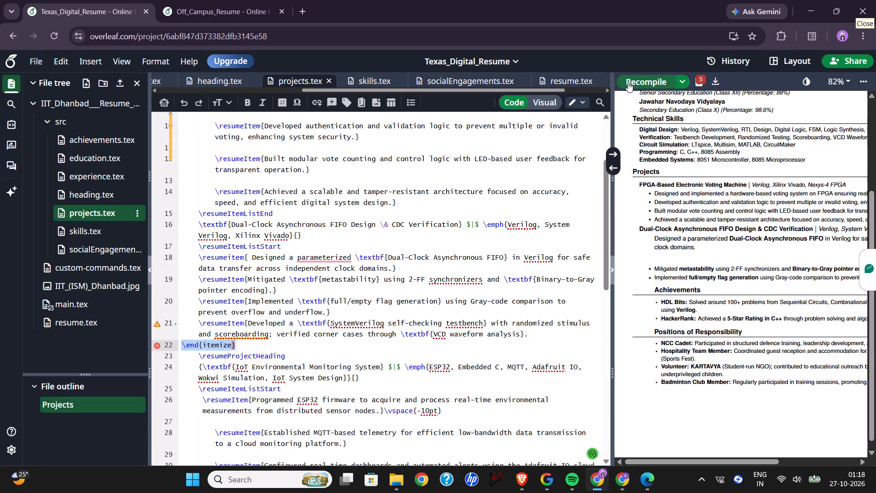
left_click(110, 329)
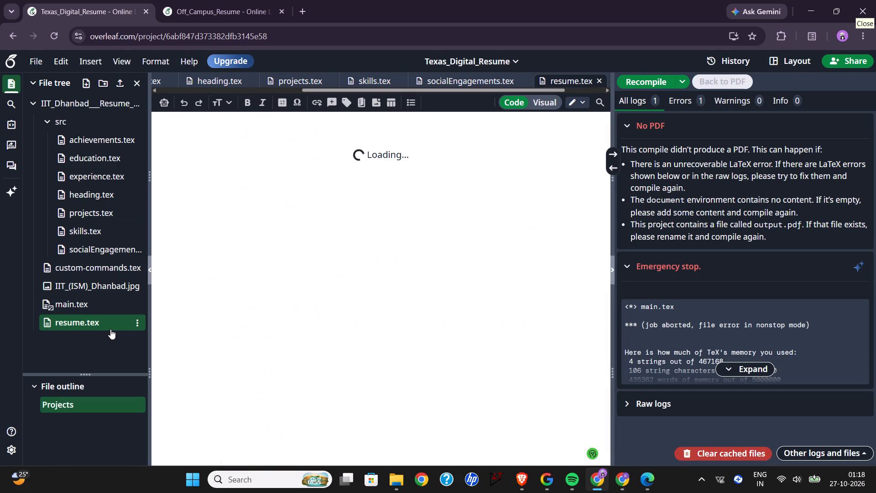
left_click(620, 84)
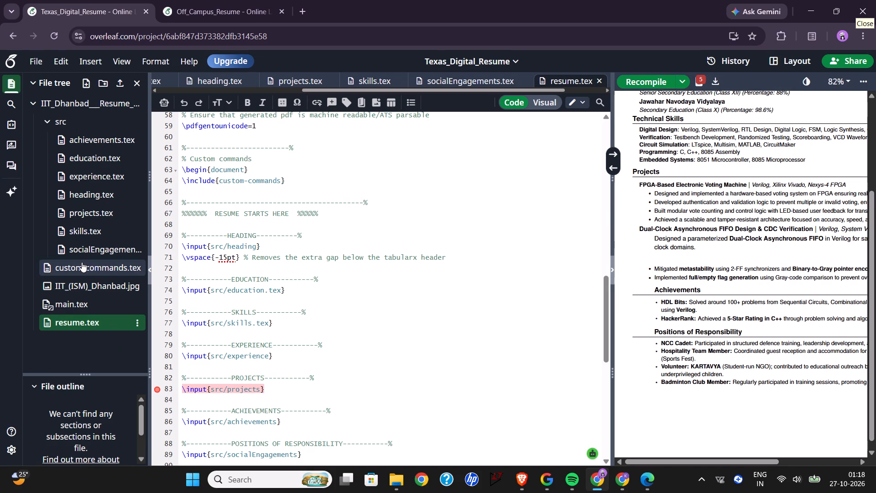
Return to projects.tex and undo the conversion of the four FIFO bullets from \item to braced \resumeItem commands.
left_click(57, 218)
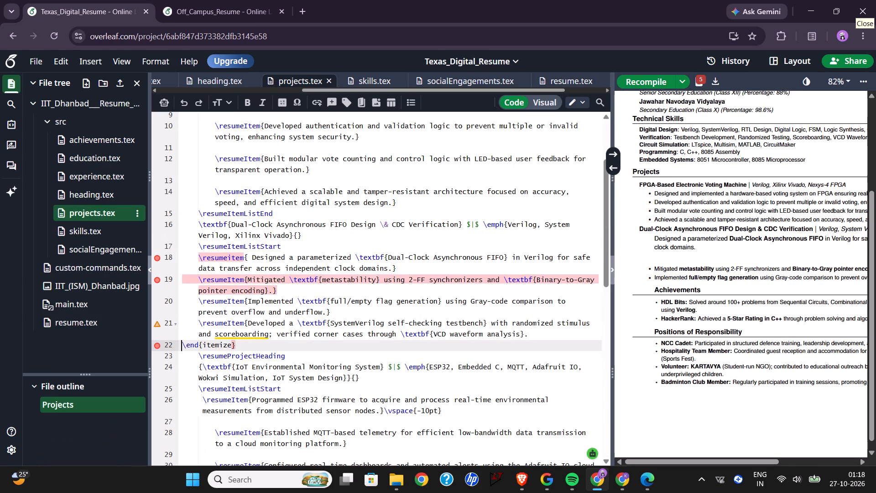
left_click(394, 253)
key("ctrl+z")
key("ctrl+z")
key("ctrl+z")
key("ctrl+z")
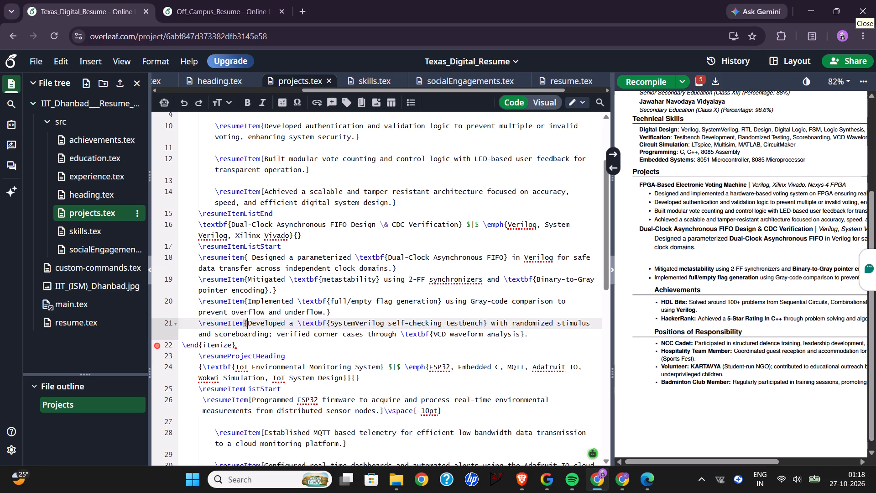
key("ctrl+z")
key("ctrl+z")
key("ctrl+z")
key("ctrl+z")
key("ctrl+z")
key("ctrl+z")
key("ctrl+z")
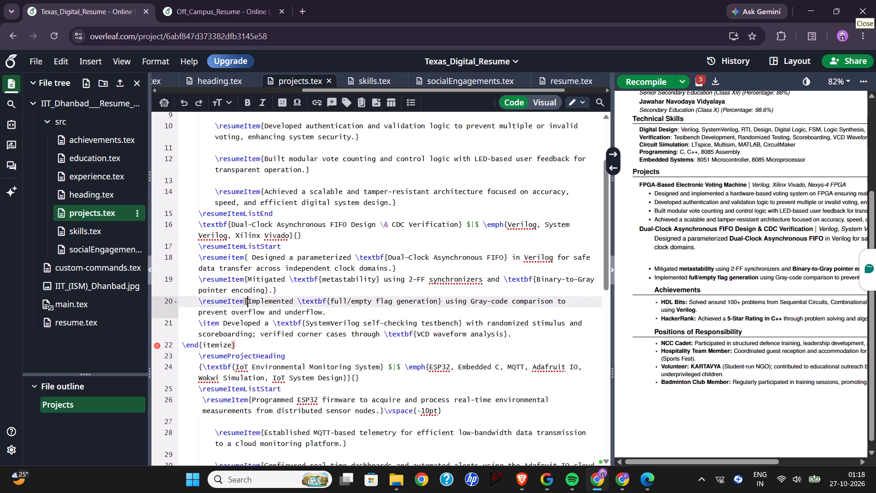
key("ctrl+z")
key("ctrl+z")
key("ctrl+z")
key("ctrl+z")
key("ctrl+z")
key("ctrl+z")
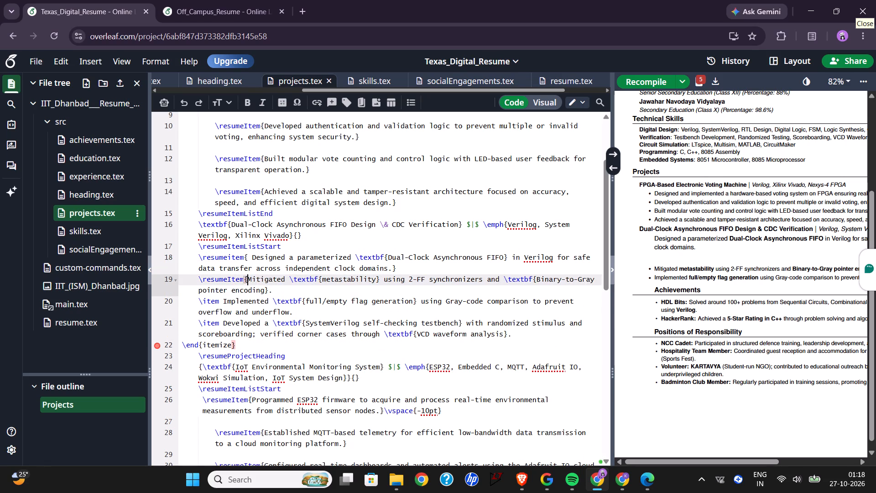
key("ctrl+z")
key("ctrl+z")
key("ctrl+z")
key("ctrl+z")
key("ctrl+z")
key("ctrl+z")
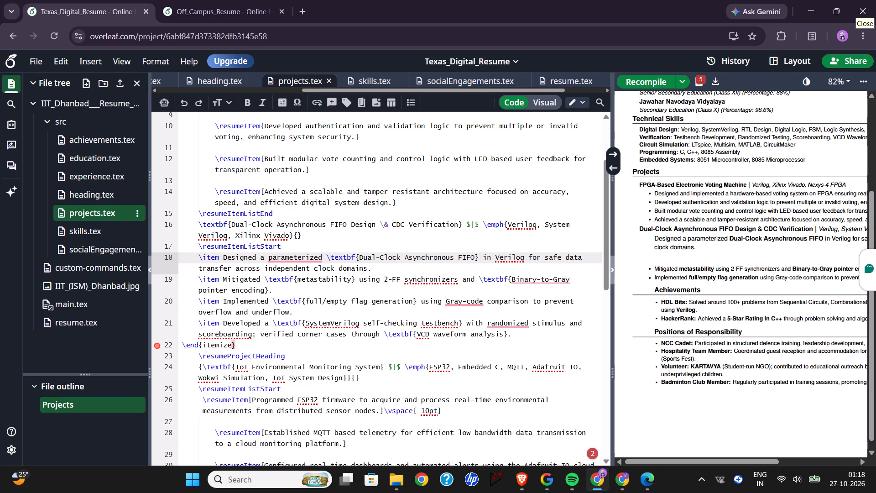
Undo the remaining FIFO list-opening and heading edits, the pasted project block and the blank lines added for it in projects.tex.
key("ctrl+z")
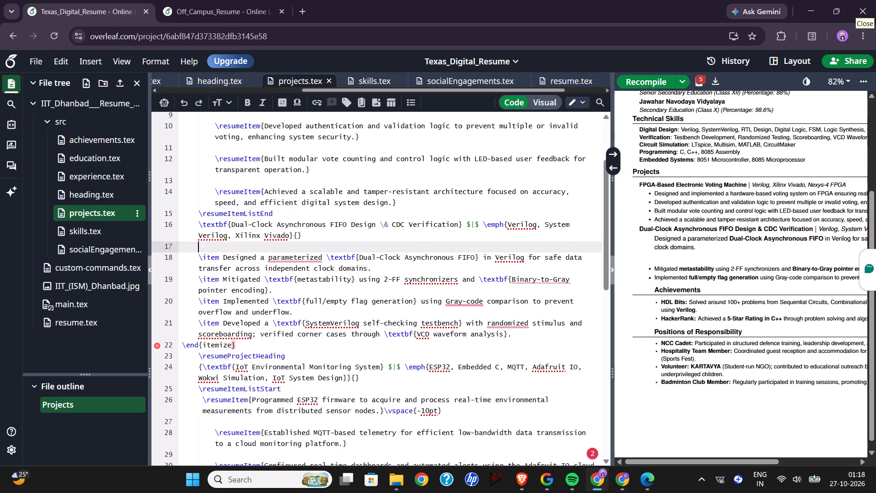
key("ctrl+z")
key("ctrl+z")
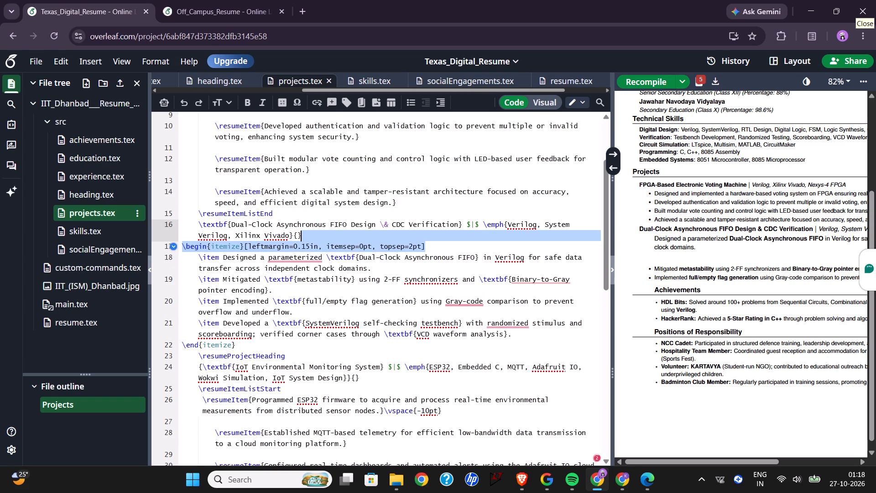
key("ctrl+z")
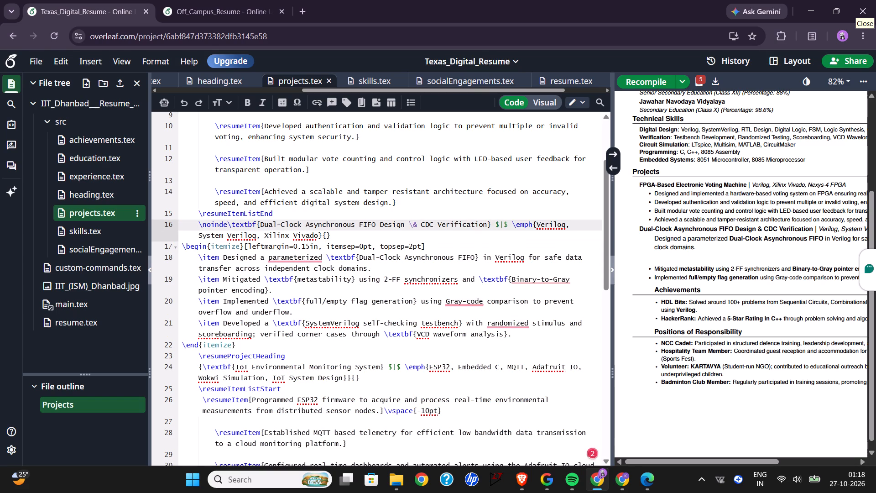
key("ctrl+z")
key("ctrl+z")
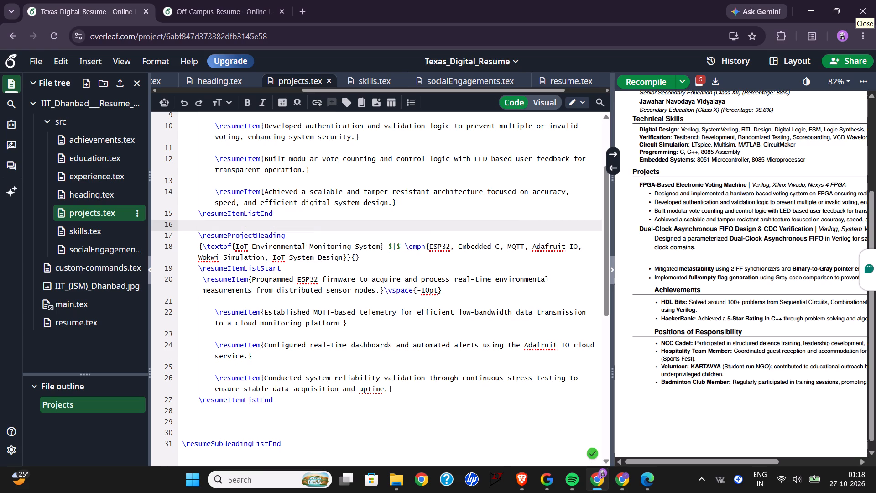
key("z")
key("BackSpace")
key("ctrl+z")
key("ctrl+z")
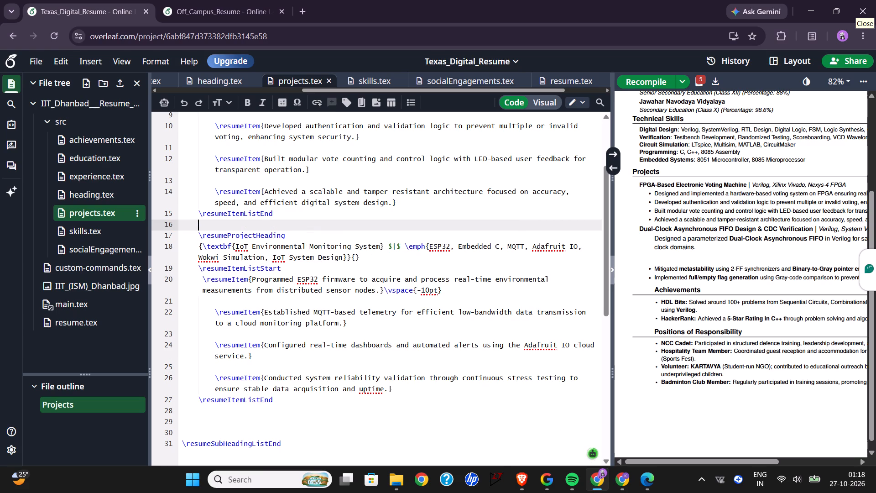
key("ctrl+z")
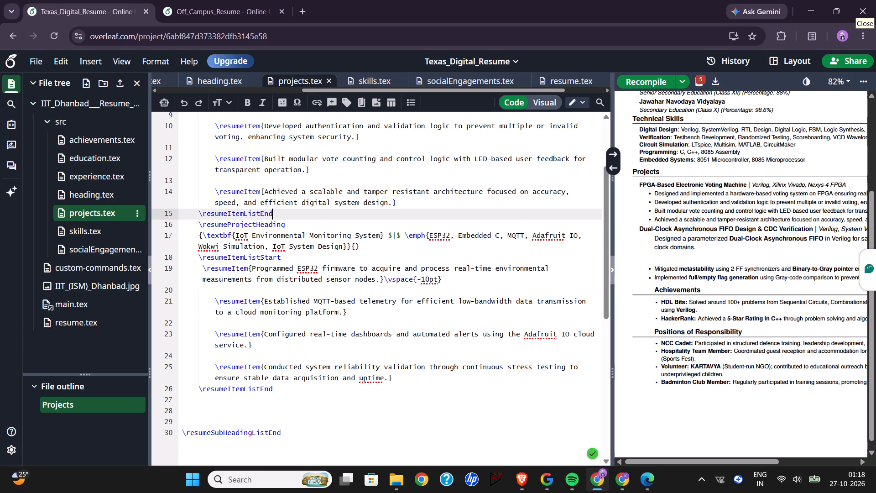
scroll(413, 293, "up", 1)
key("ctrl+z")
scroll(413, 293, "up", 1)
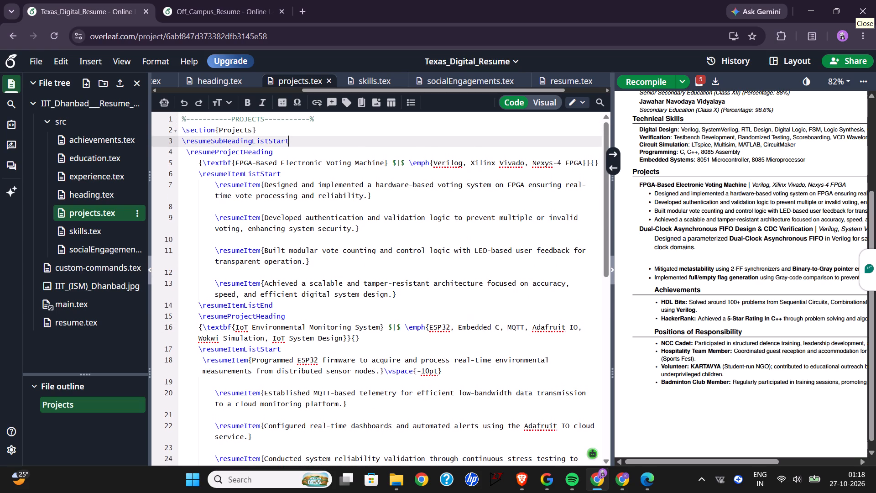
scroll(413, 293, "up", 1)
scroll(413, 293, "down", 3)
scroll(413, 293, "up", 1)
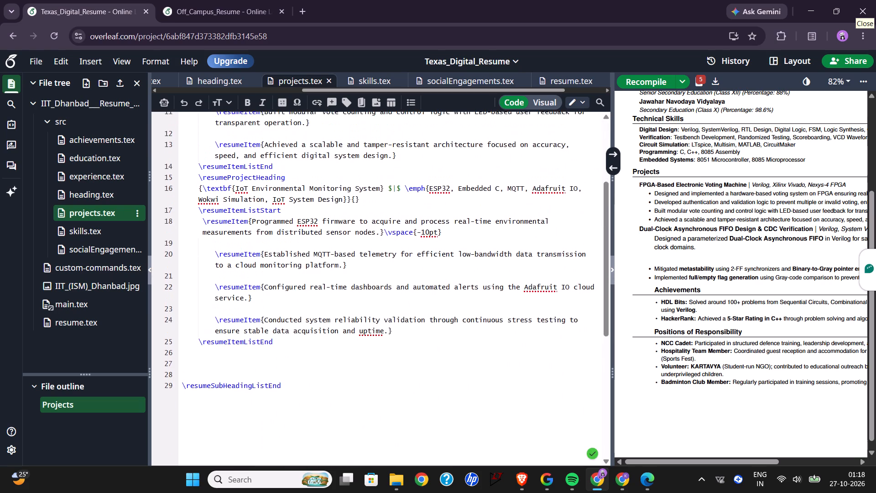
scroll(413, 293, "up", 2)
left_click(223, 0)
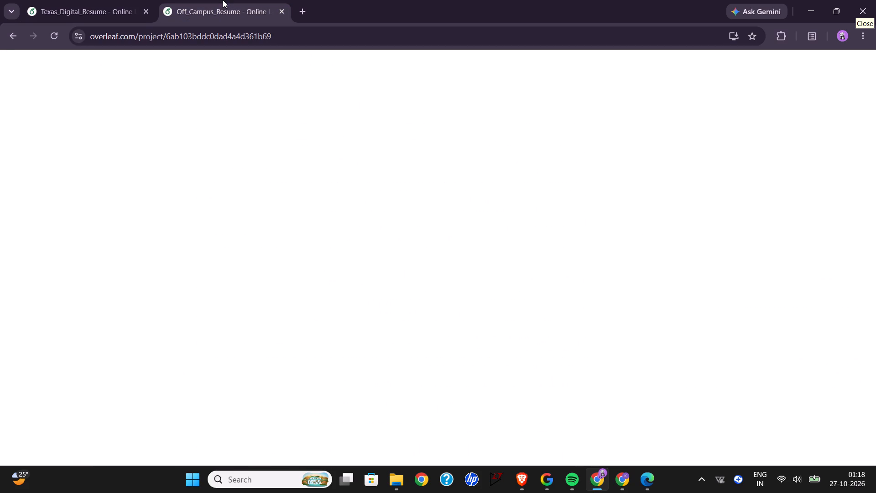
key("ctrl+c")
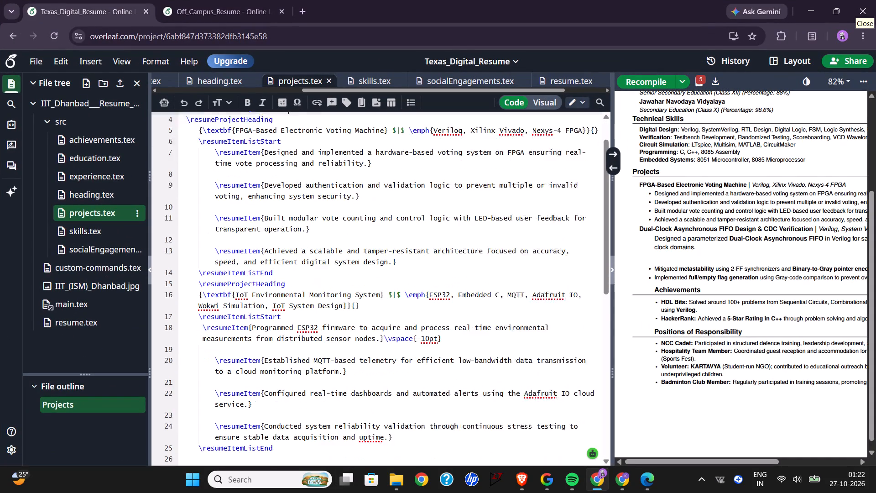
scroll(339, 265, "down", 3)
scroll(339, 265, "up", 3)
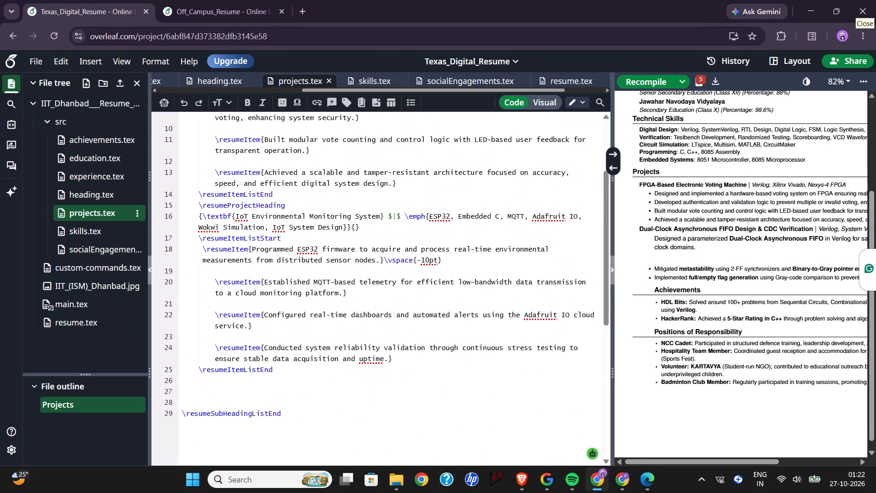
scroll(339, 265, "right", 1)
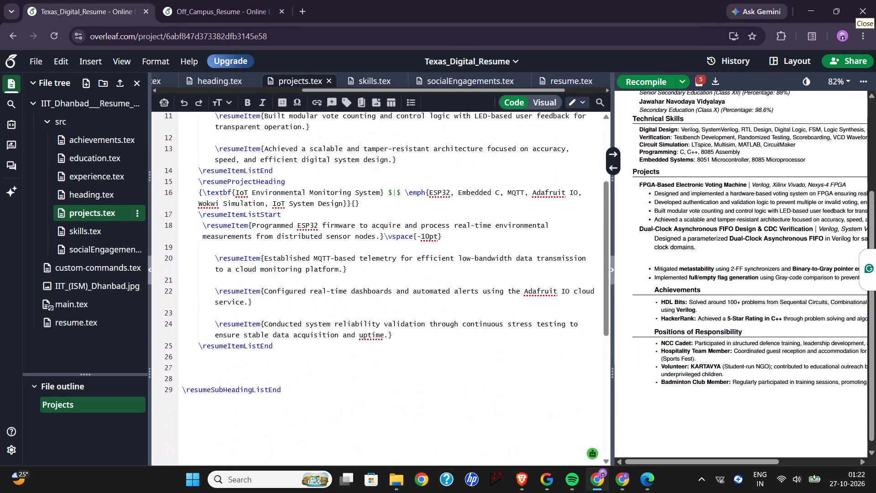
left_click(231, 371)
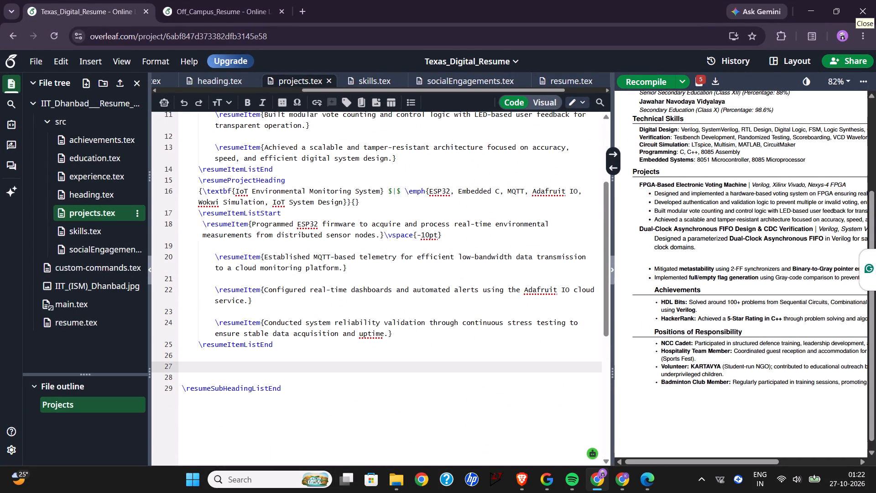
scroll(325, 234, "up", 1)
left_click(299, 224)
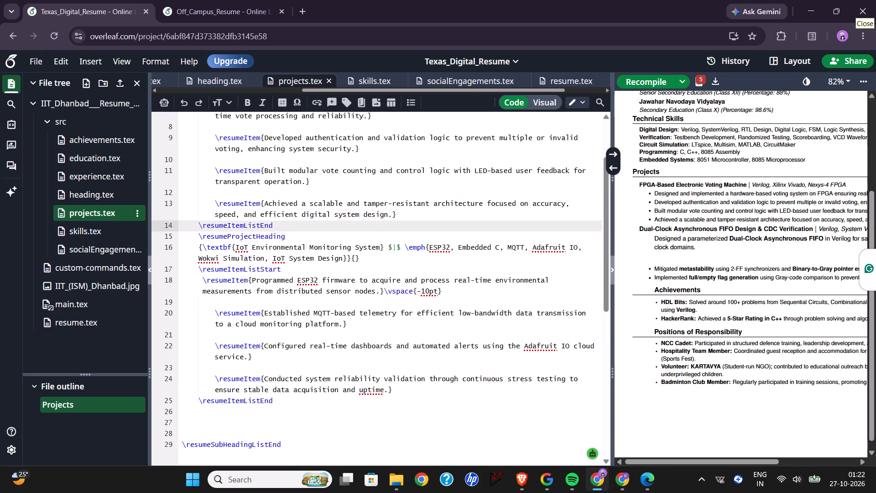
key("Return")
key("Return")
key("Return")
key("Up")
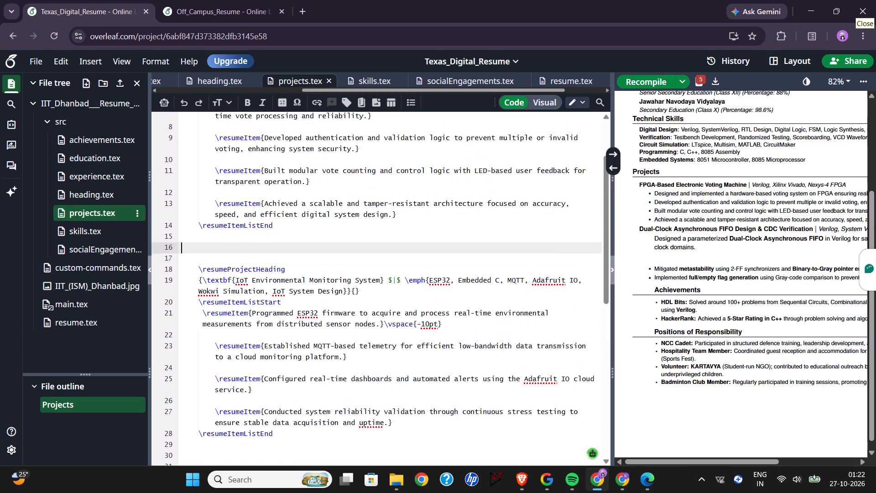
key("ctrl+v")
Indent the pasted FIFO project's \resumeProjectHeading line by four spaces.
scroll(394, 221, "down", 1)
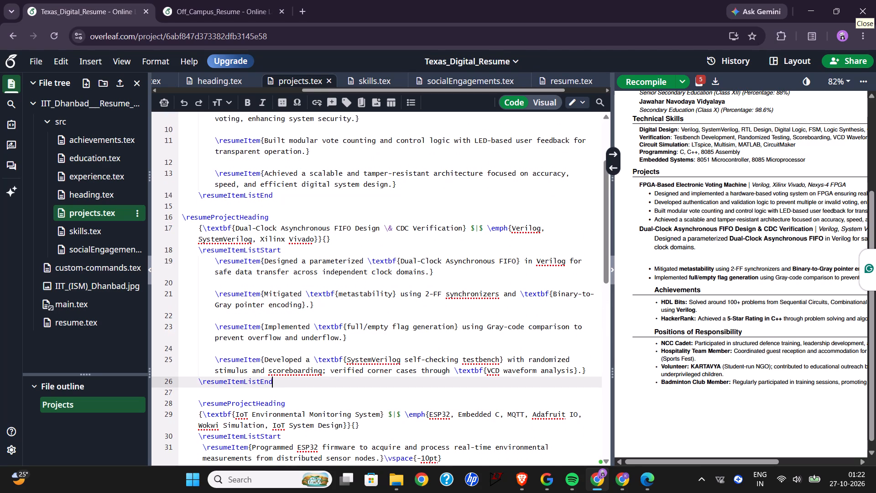
left_click(181, 217)
key("space")
key("space")
key("space")
key("space")
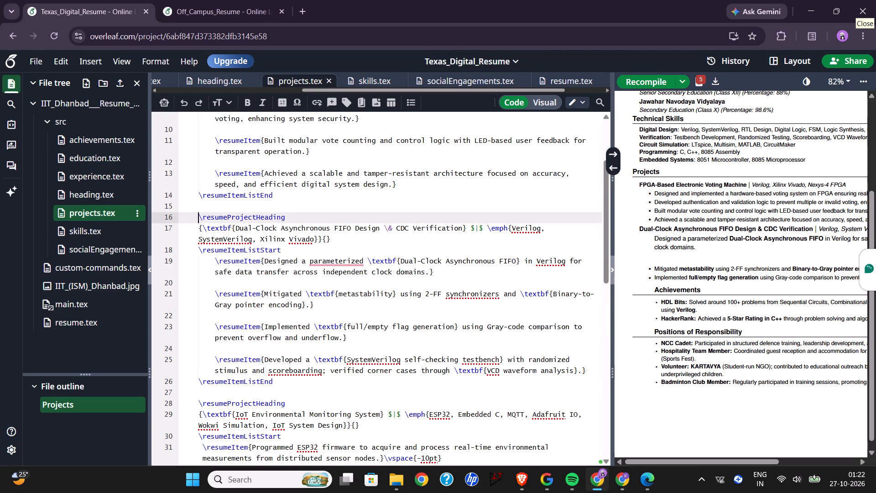
key("space")
key("BackSpace")
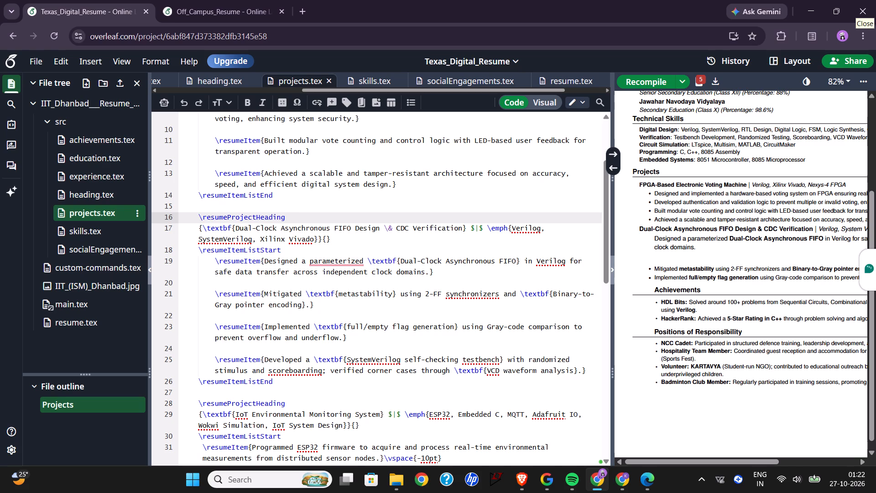
Open resume.tex and recompile the resume from it.
left_click(111, 325)
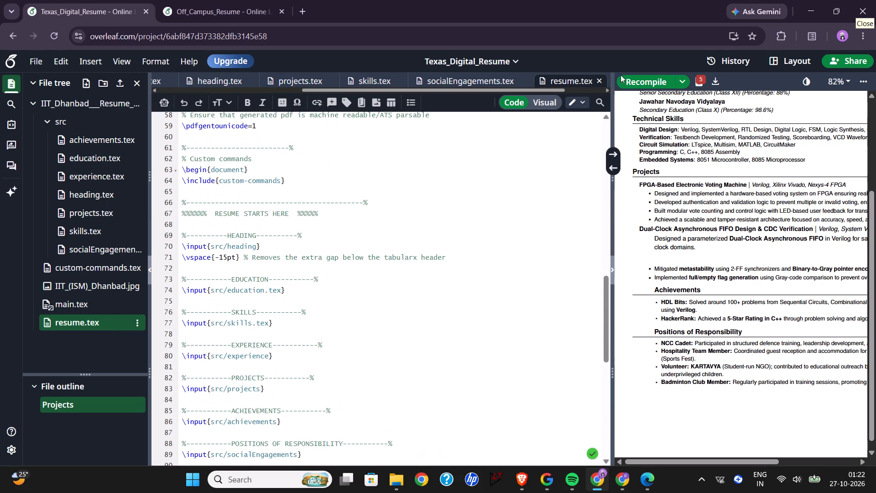
left_click(623, 78)
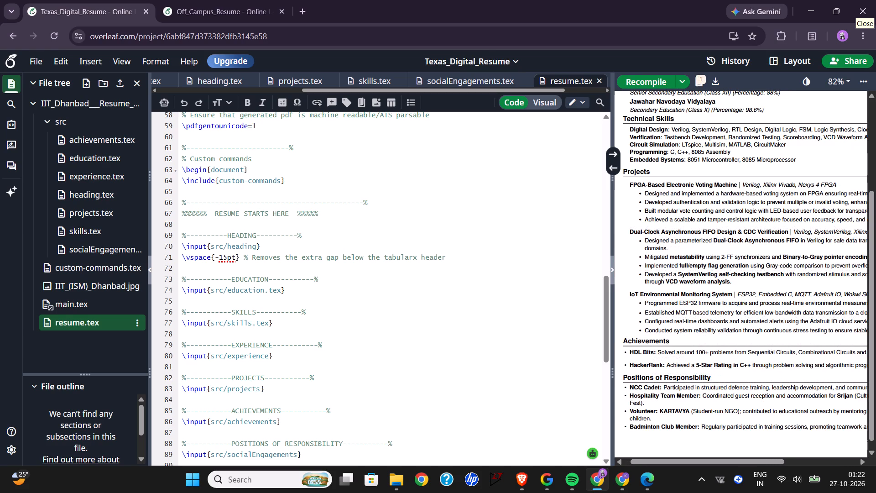
Widen the PDF preview to show the full page width and review the recompiled resume's Projects section and page layout.
left_click(610, 235)
left_click_drag(613, 235, 359, 270)
scroll(603, 270, "down", 1)
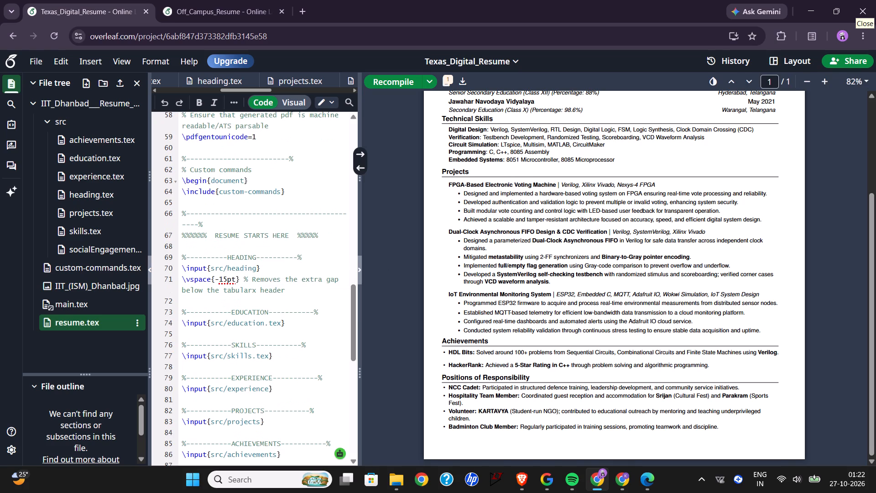
scroll(603, 270, "down", 1)
scroll(603, 270, "up", 1)
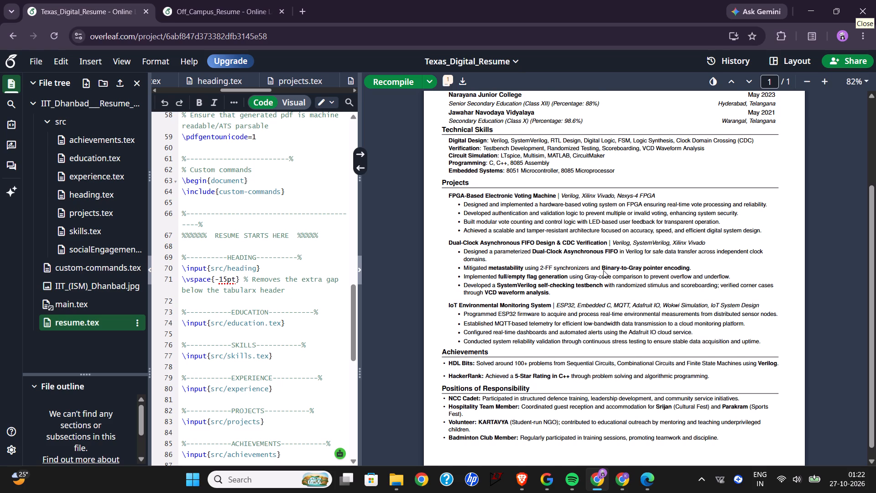
Check the bottom of the recompiled resume page and the end of the resume.tex source.
scroll(603, 270, "down", 3)
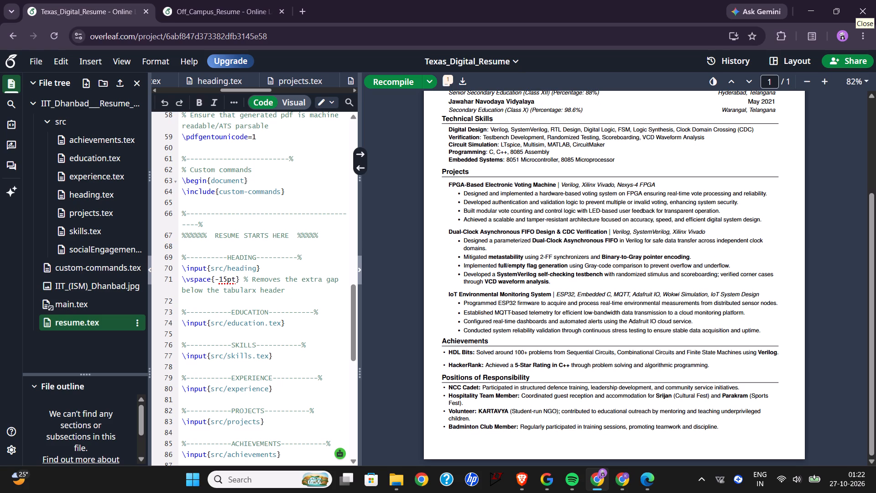
scroll(268, 283, "down", 6)
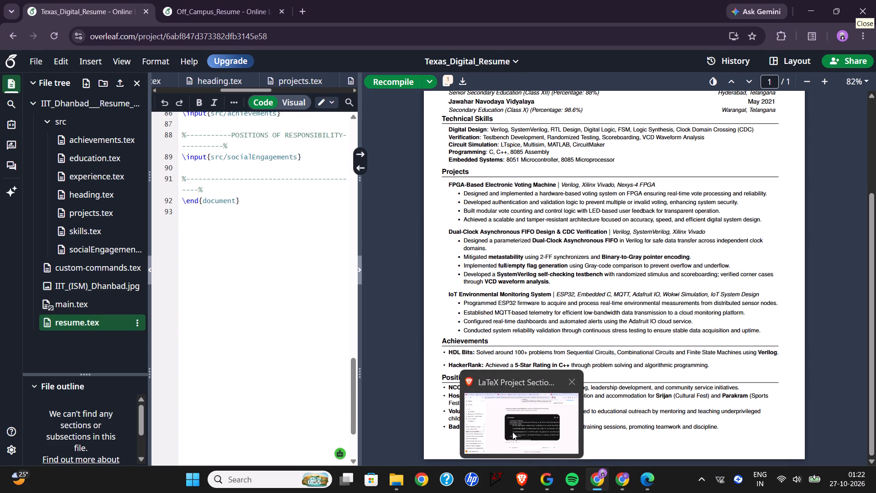
Switch to Brave and open the downloaded reference resume PDF showing its Experience and Projects sections.
left_click(512, 432)
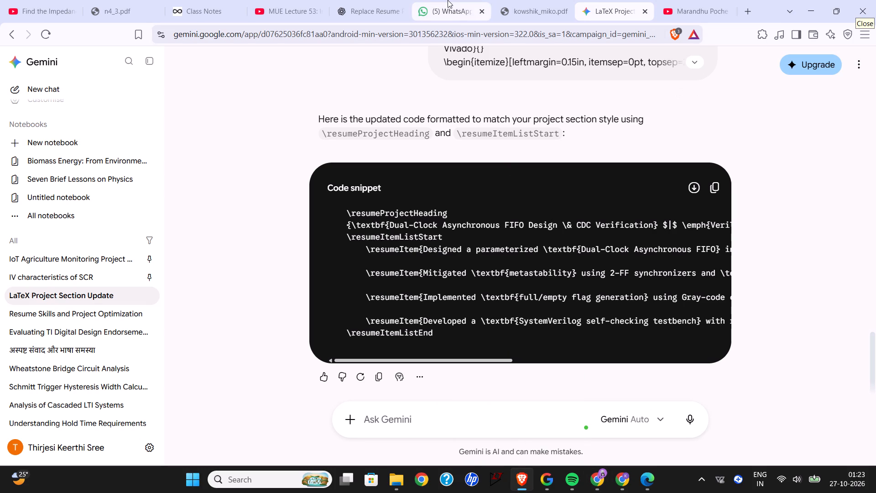
left_click(513, 0)
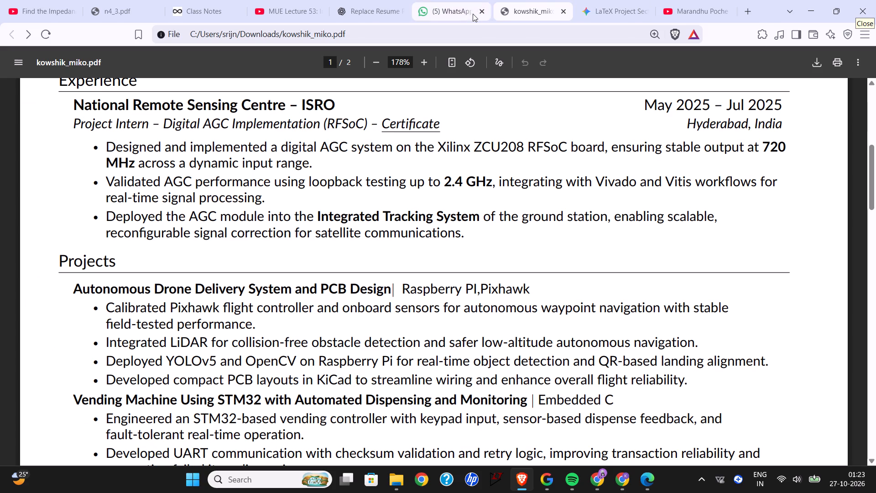
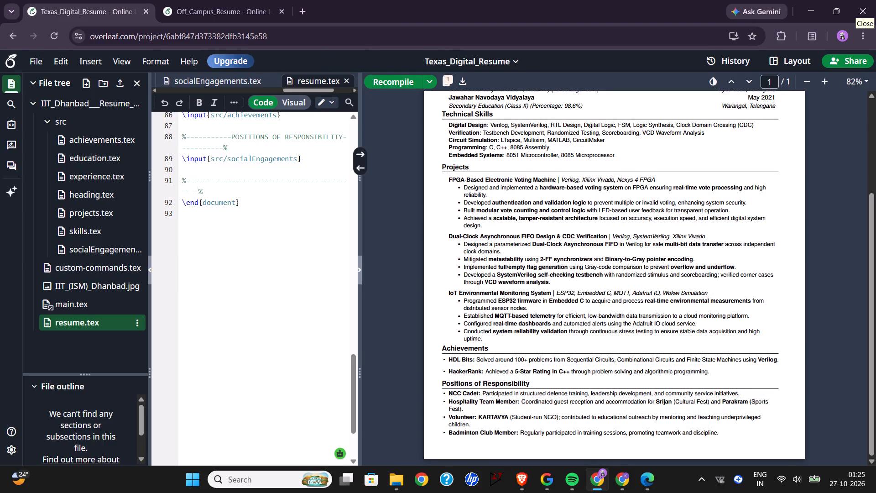
Review the recompiled resume from header to Positions of Responsibility, checking the bold keywords in Projects and the page fit.
scroll(689, 314, "up", 5)
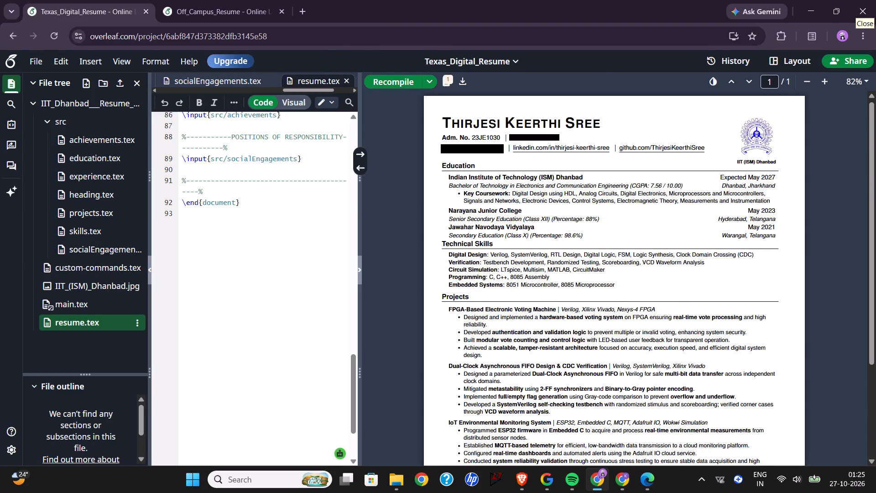
scroll(689, 314, "down", 2)
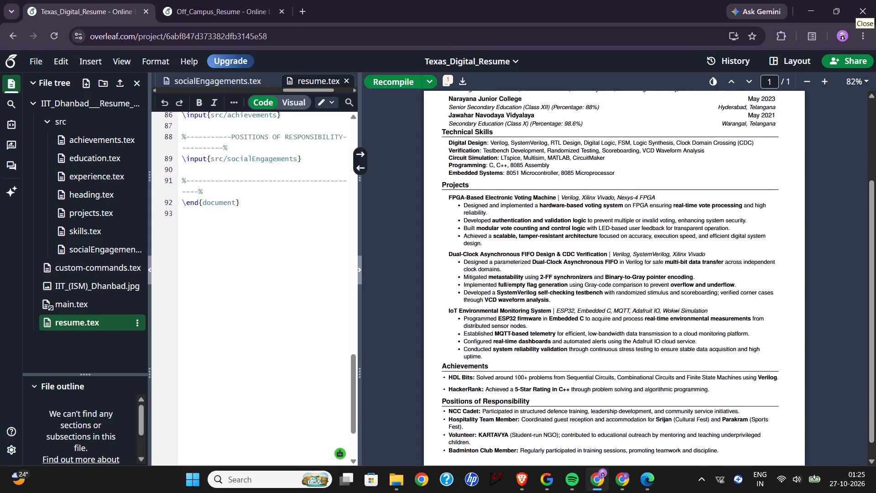
scroll(689, 314, "down", 4)
scroll(689, 314, "up", 5)
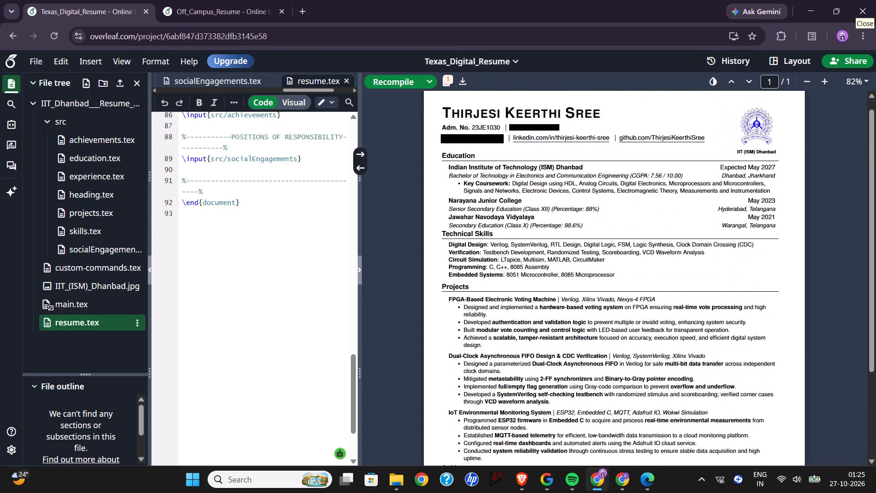
scroll(689, 314, "down", 3)
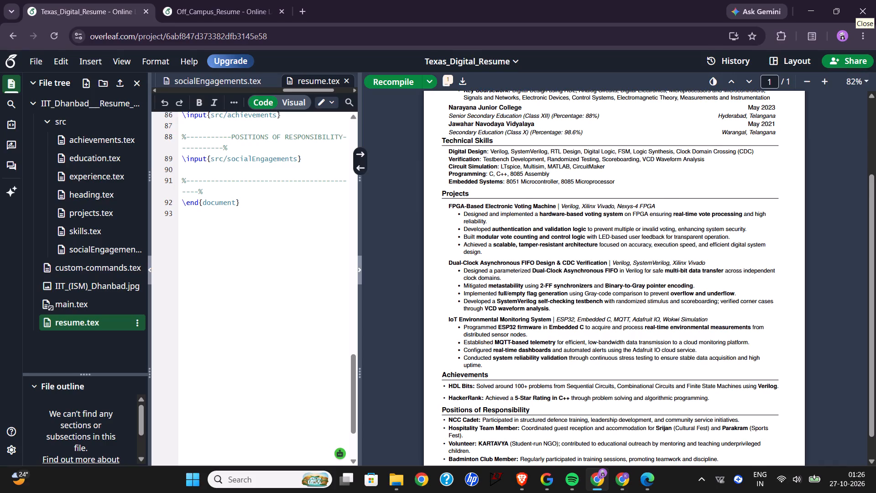
scroll(689, 314, "up", 1)
scroll(311, 270, "up", 2)
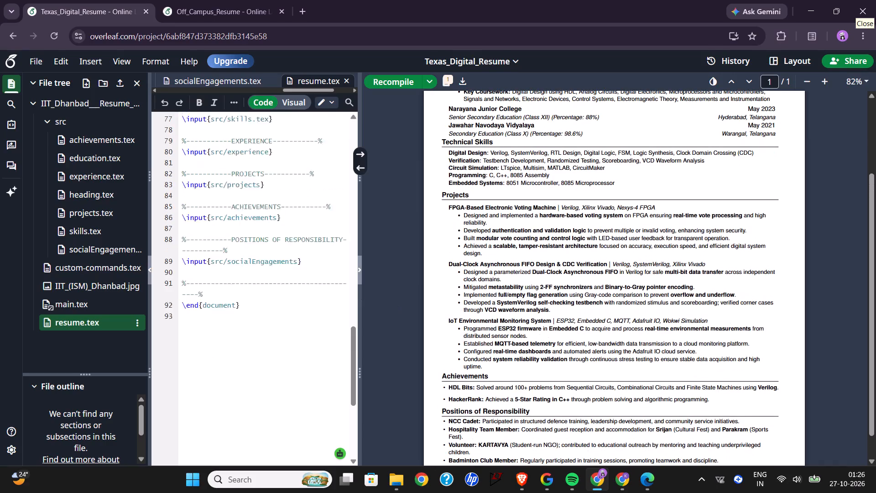
scroll(568, 199, "up", 2)
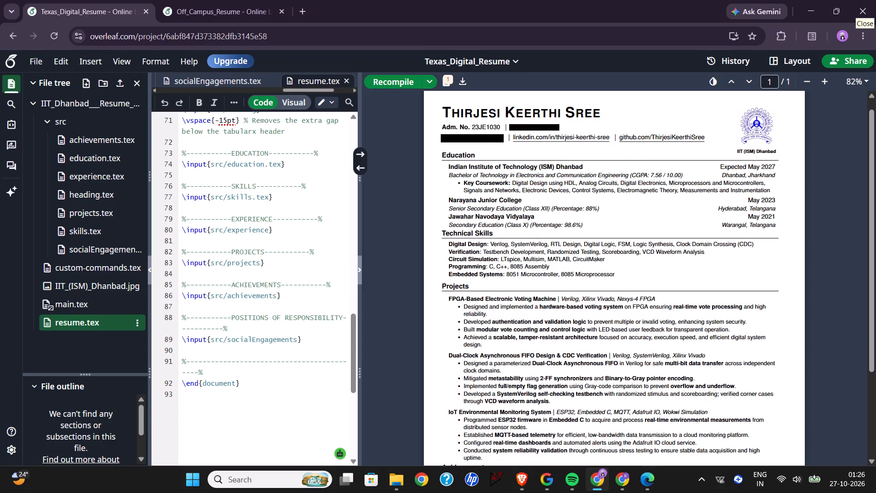
scroll(571, 243, "down", 4)
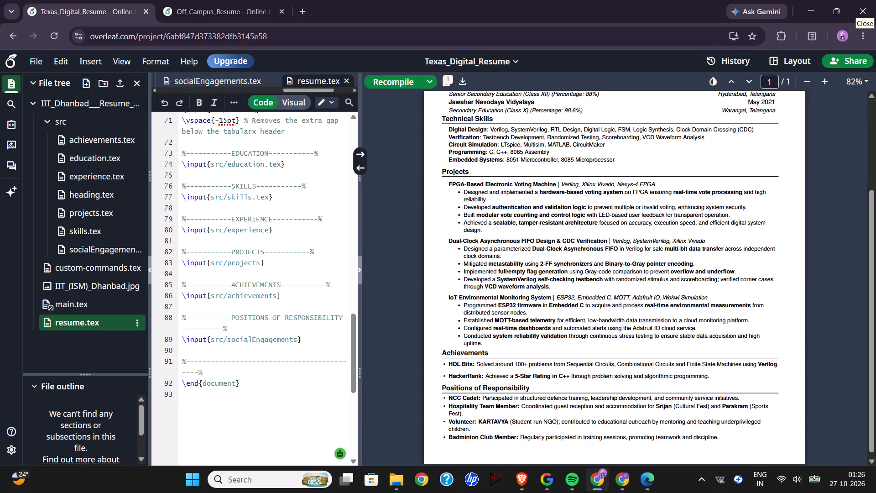
scroll(571, 243, "up", 2)
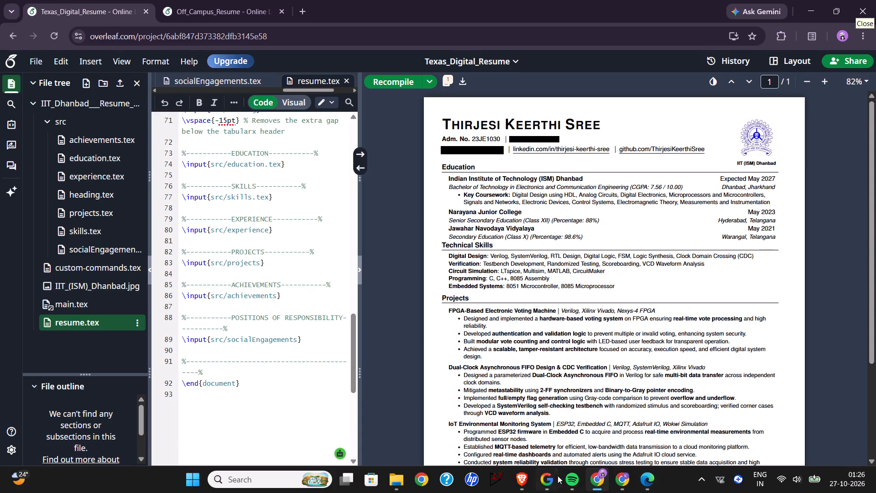
left_click(600, 363)
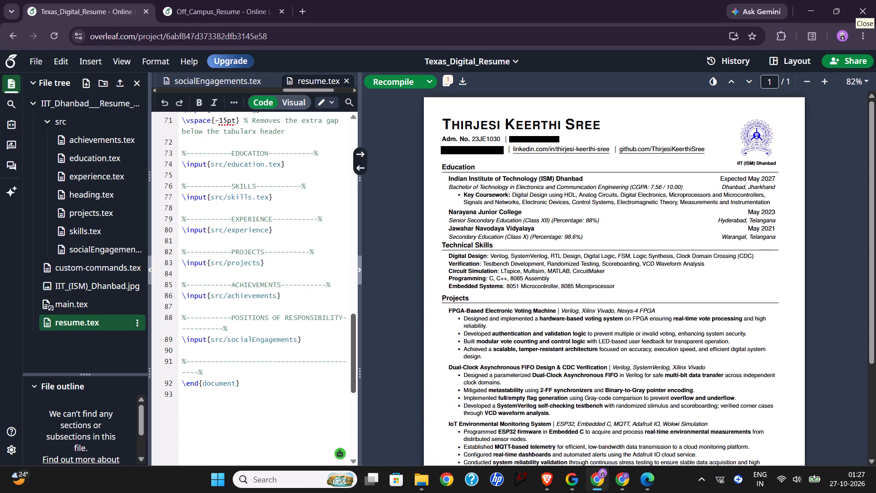
left_click(258, 382)
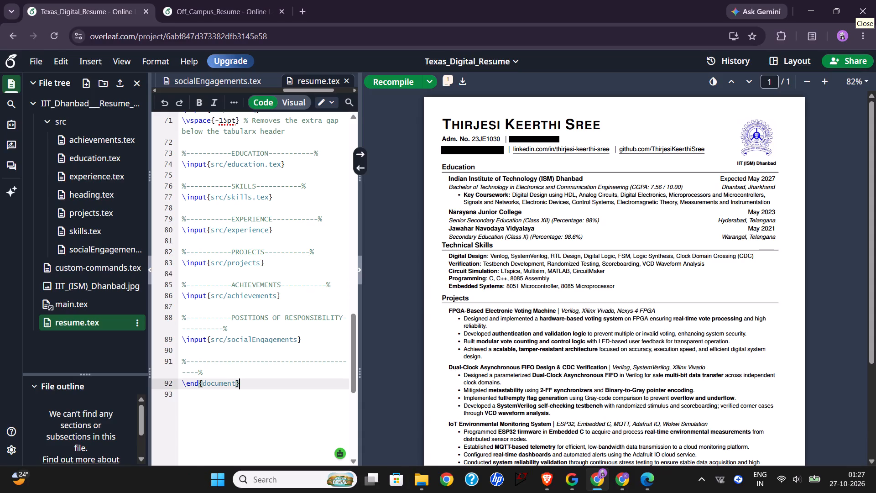
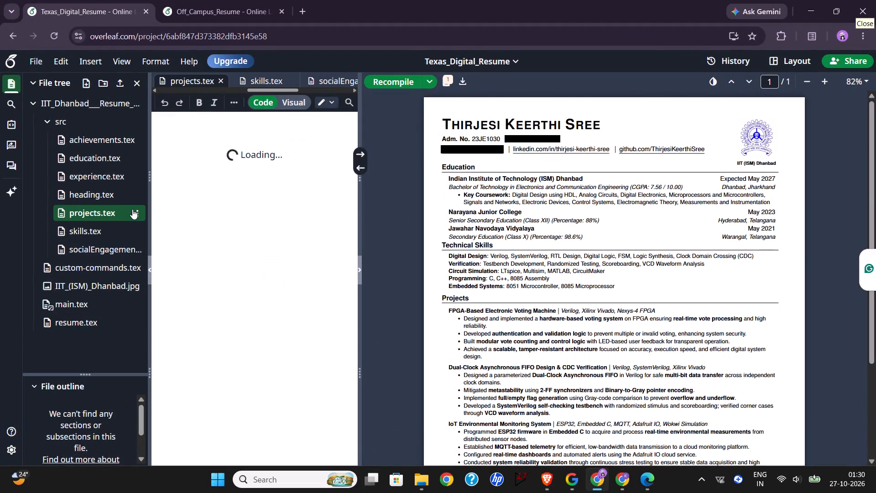
scroll(278, 279, "down", 1)
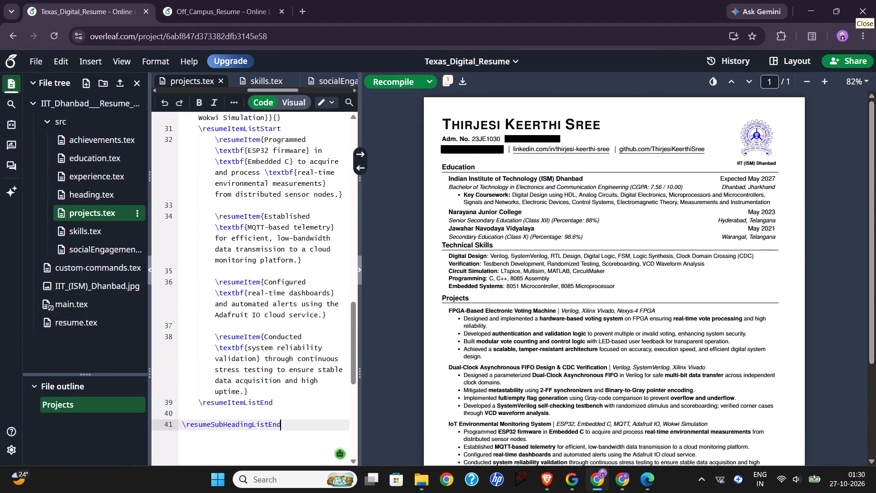
scroll(278, 279, "down", 1)
left_click(122, 235)
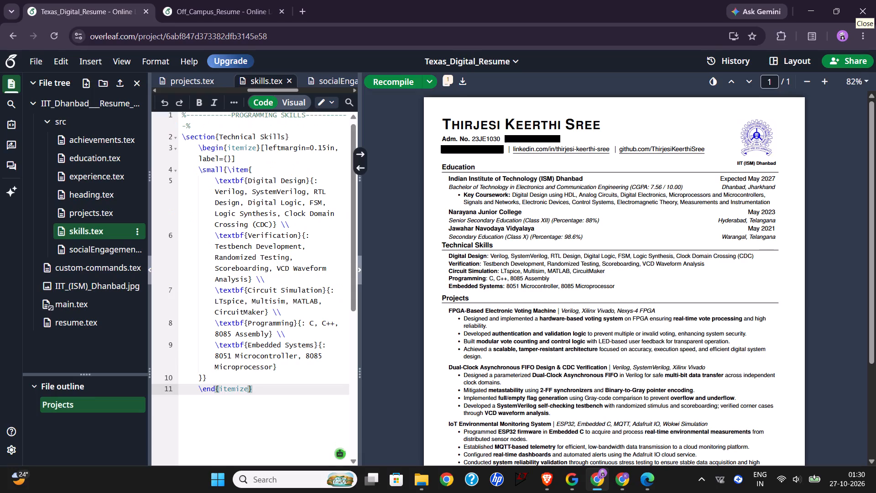
left_click(271, 311)
key("ctrl+a")
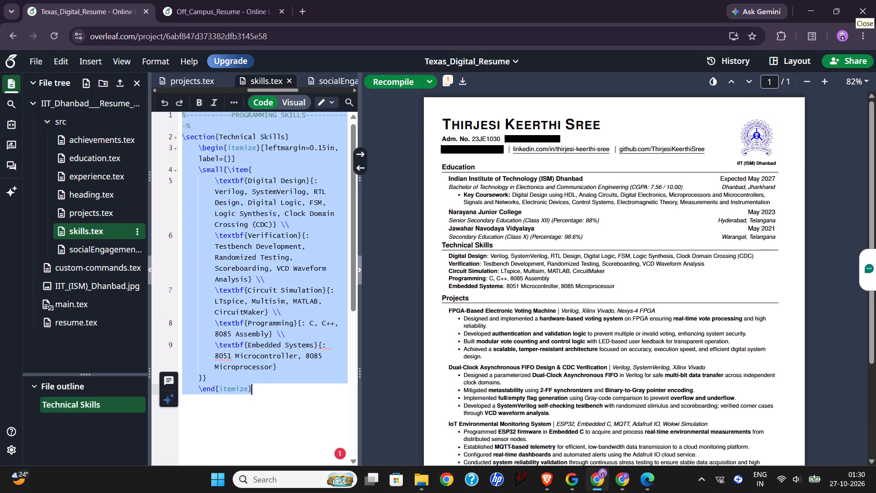
key("BackSpace")
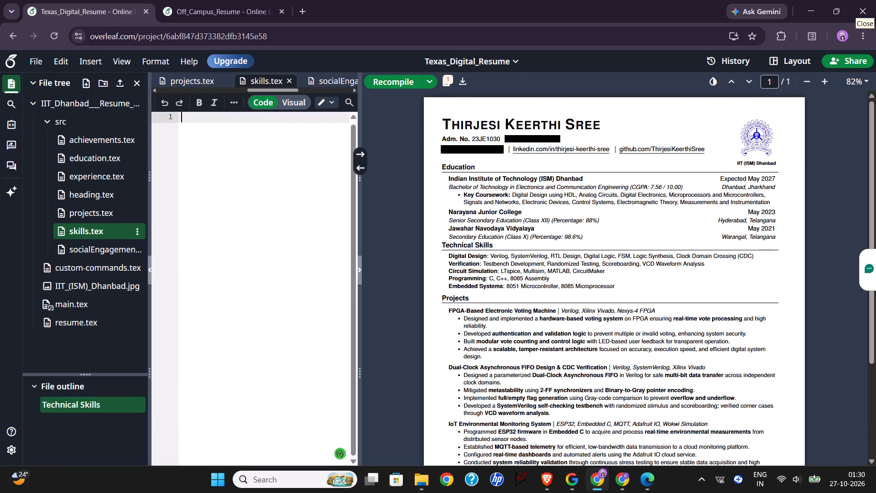
key("ctrl+v")
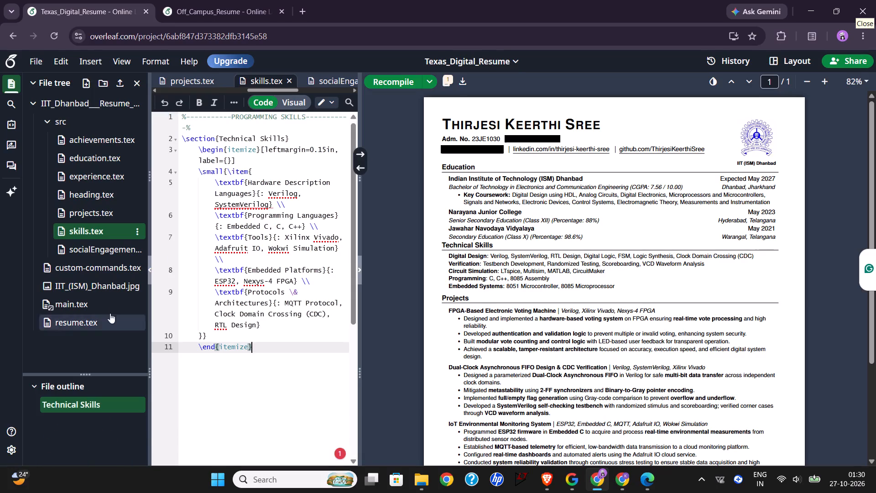
Open resume.tex and recompile the resume with the new Technical Skills section.
left_click(106, 325)
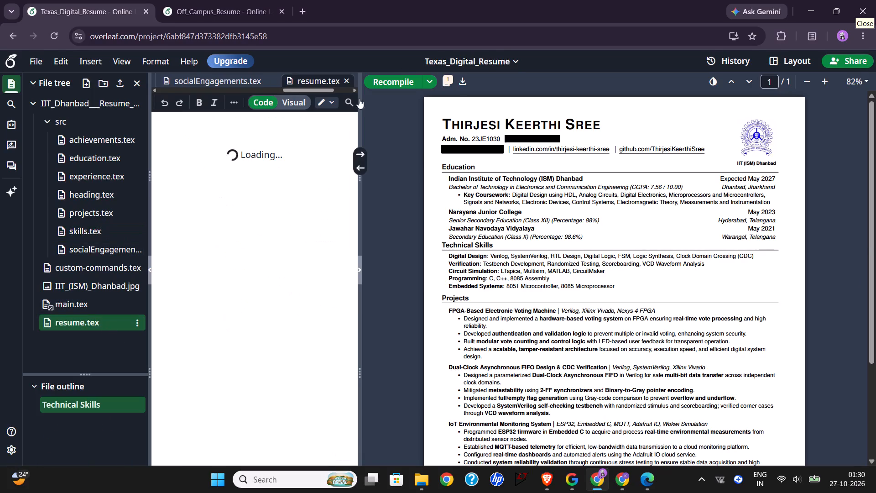
left_click(368, 82)
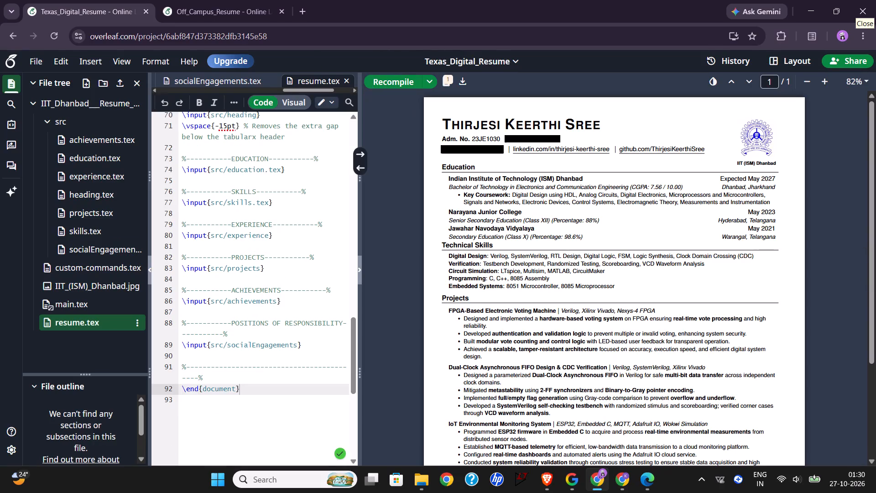
Review the recompiled resume preview from Technical Skills through Projects and Achievements to Positions of Responsibility.
scroll(556, 298, "down", 1)
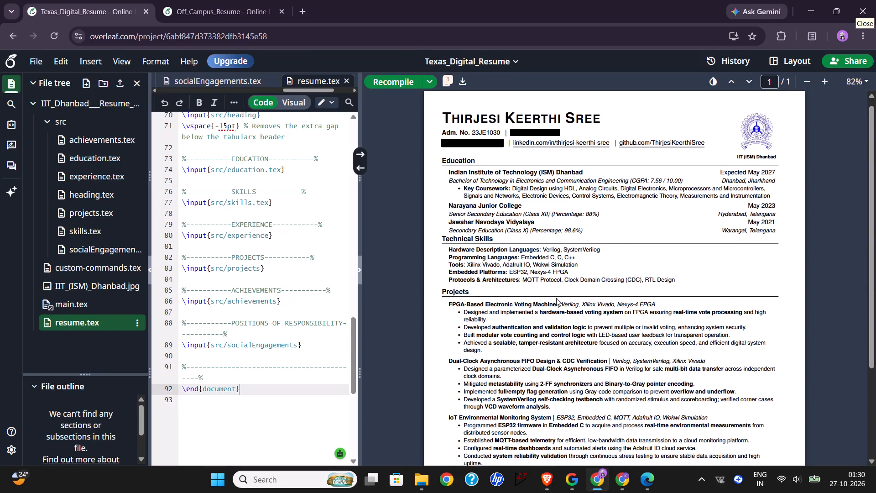
scroll(556, 298, "down", 1)
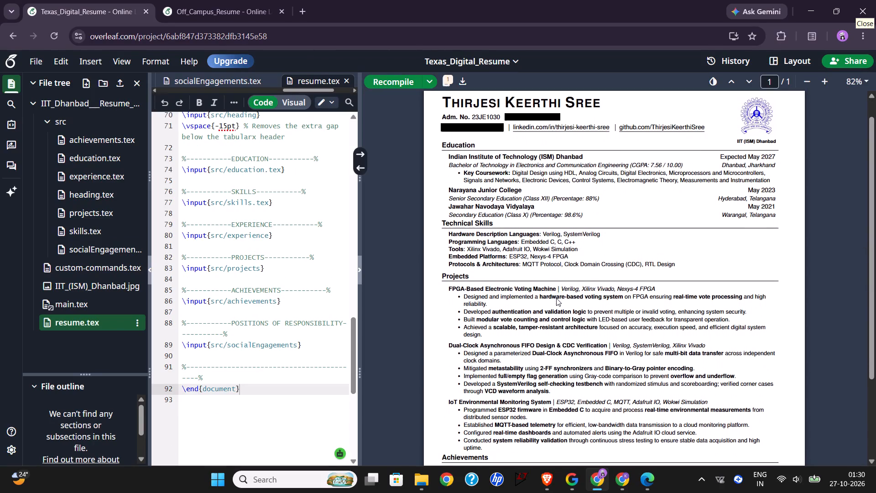
scroll(556, 298, "down", 1)
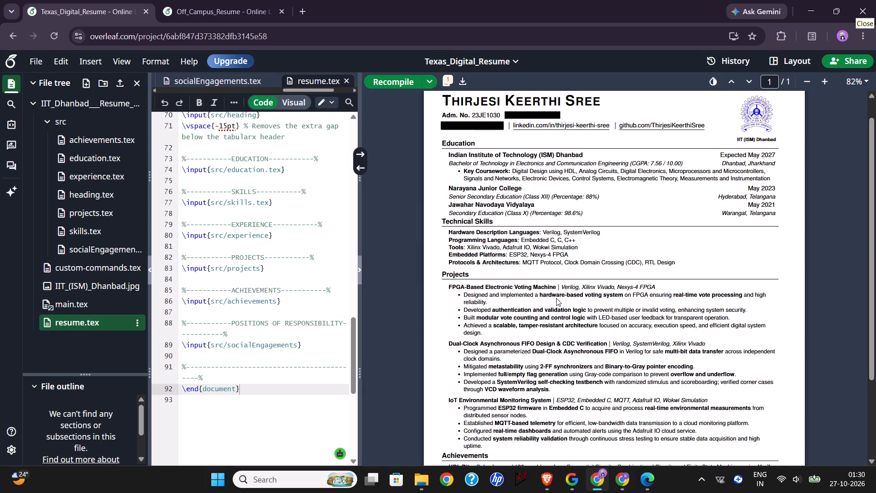
scroll(556, 298, "down", 1)
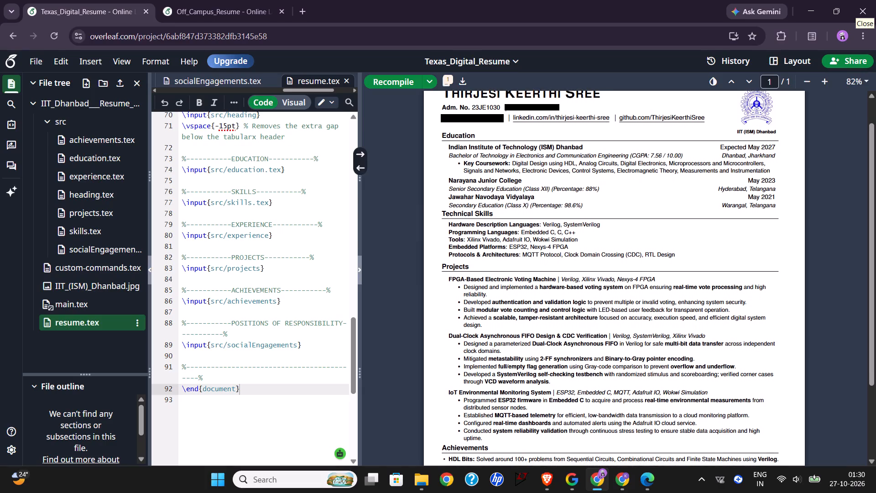
left_click(556, 298)
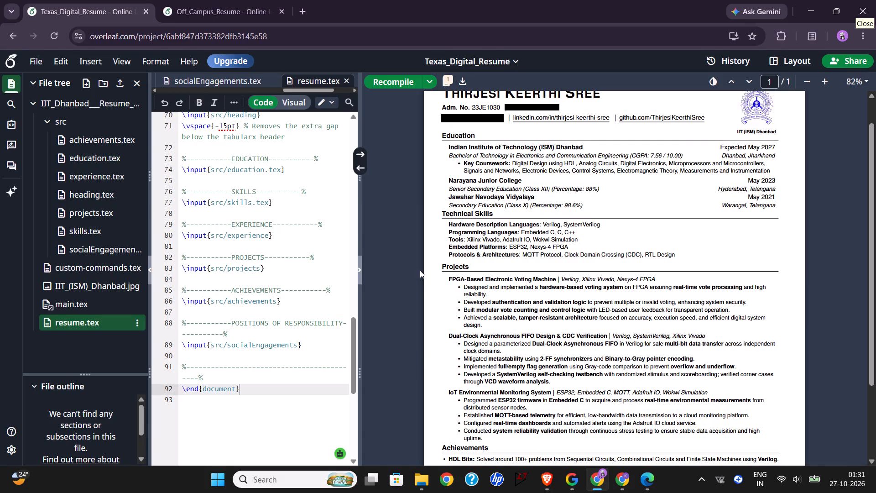
left_click(596, 396)
scroll(596, 396, "down", 1)
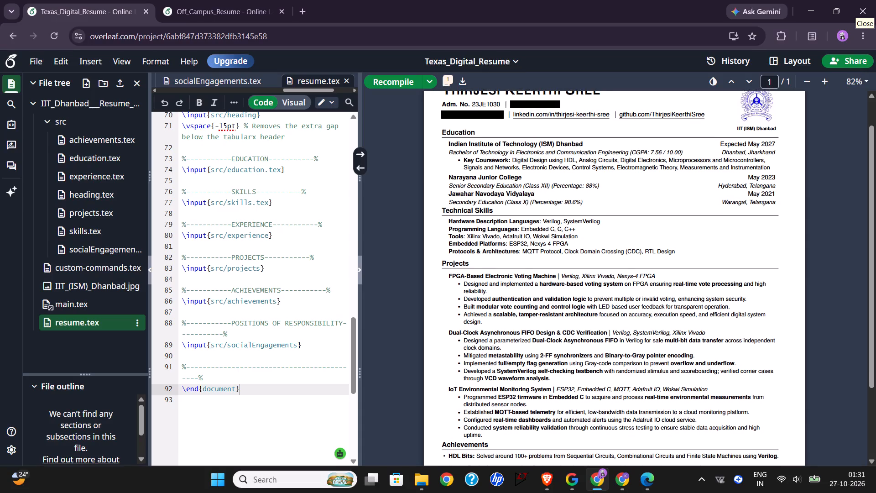
scroll(596, 396, "down", 2)
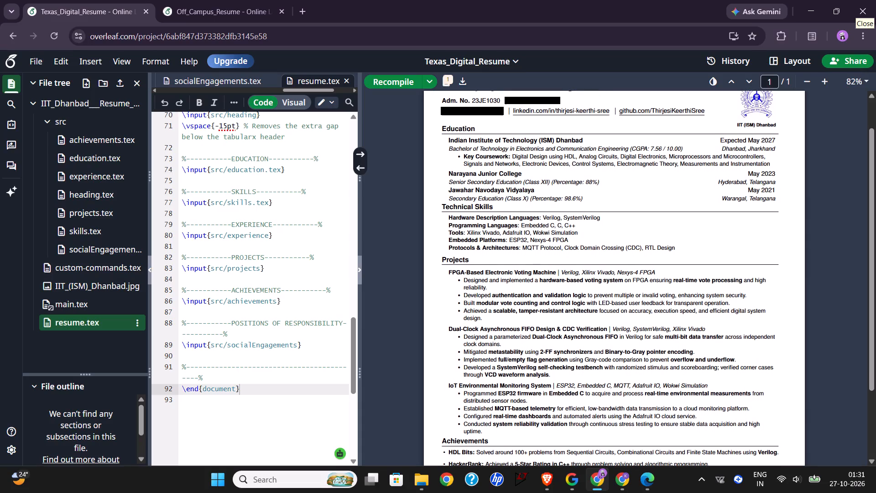
scroll(596, 396, "down", 1)
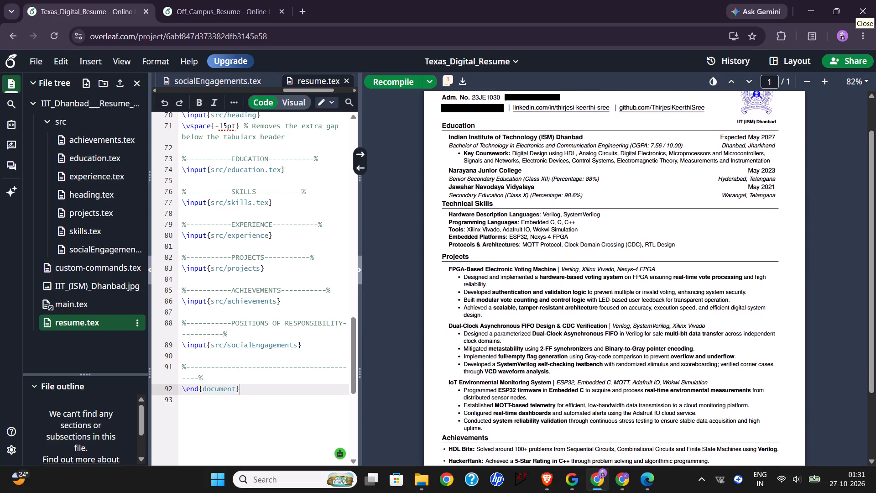
scroll(596, 396, "down", 5)
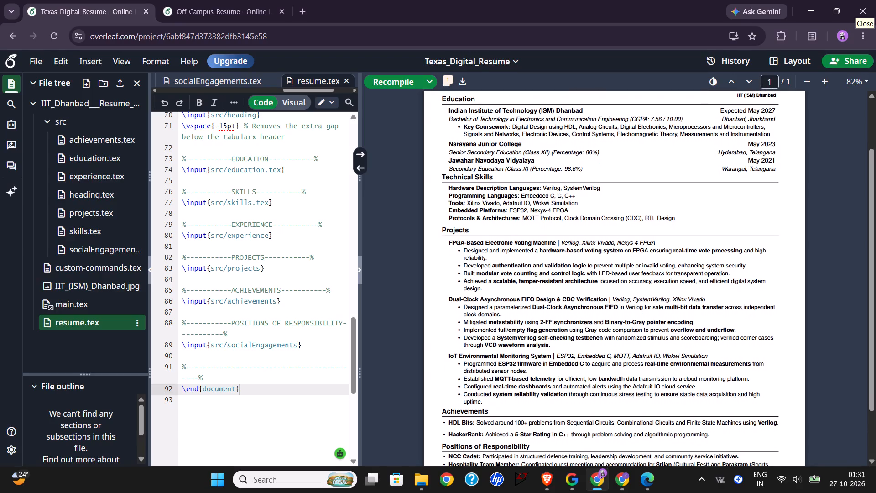
scroll(390, 262, "up", 3)
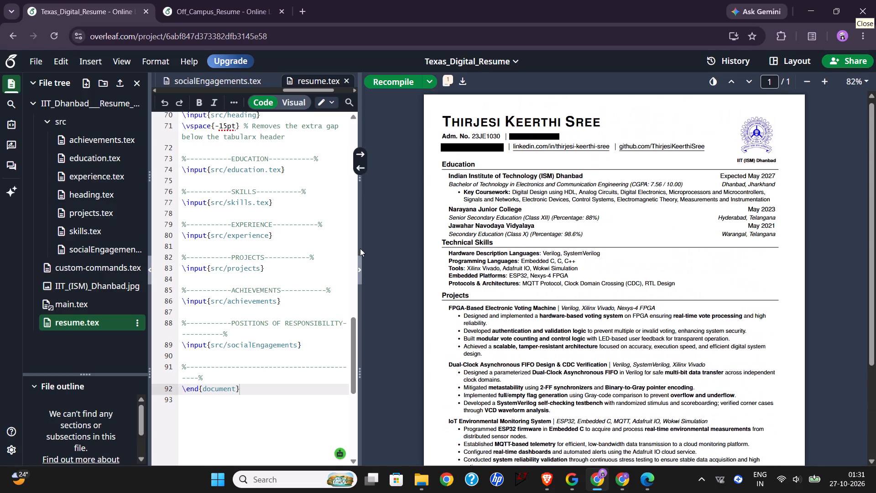
scroll(317, 226, "up", 3)
scroll(317, 226, "down", 5)
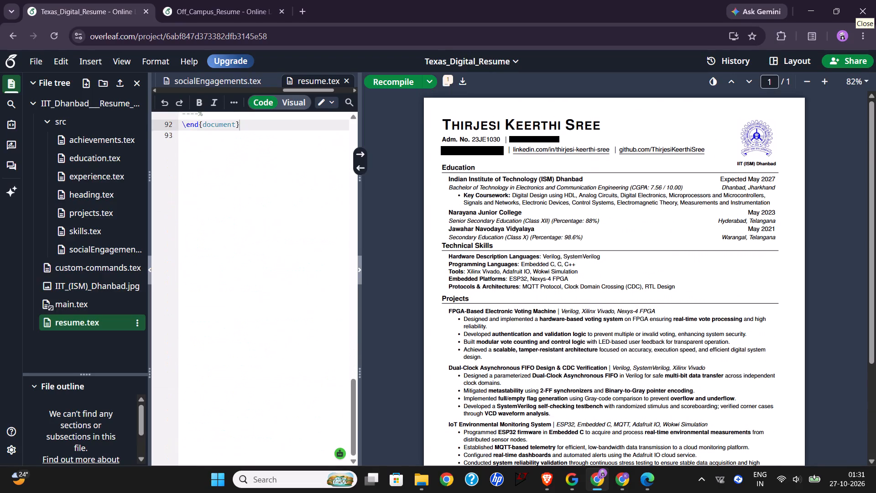
scroll(317, 226, "up", 9)
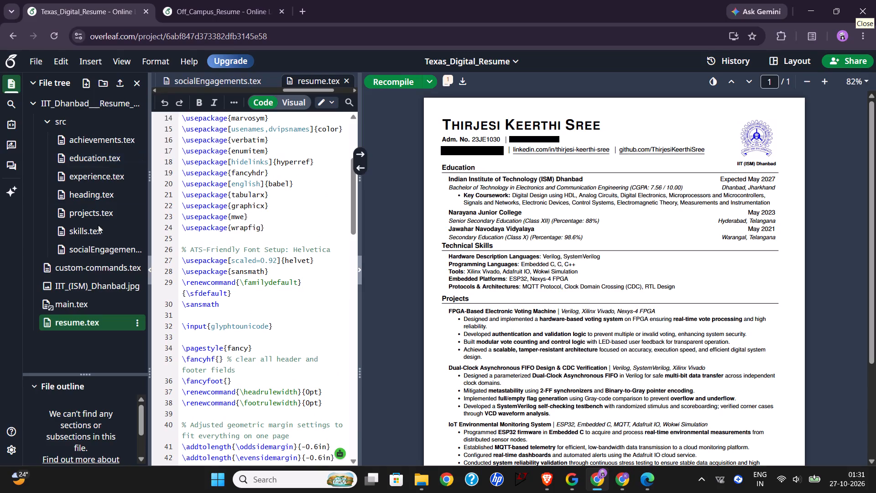
Delete "Embedded C," from the Programming Languages line in skills.tex, leaving C and C++.
left_click(104, 231)
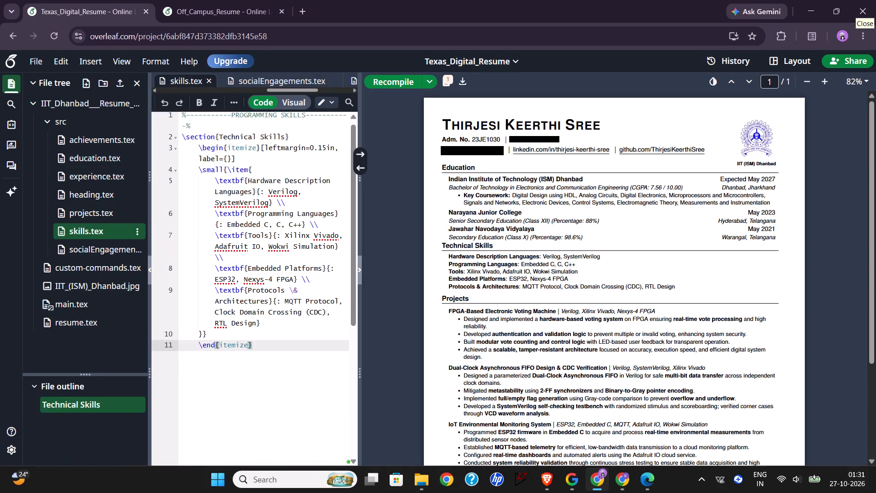
scroll(300, 198, "up", 1)
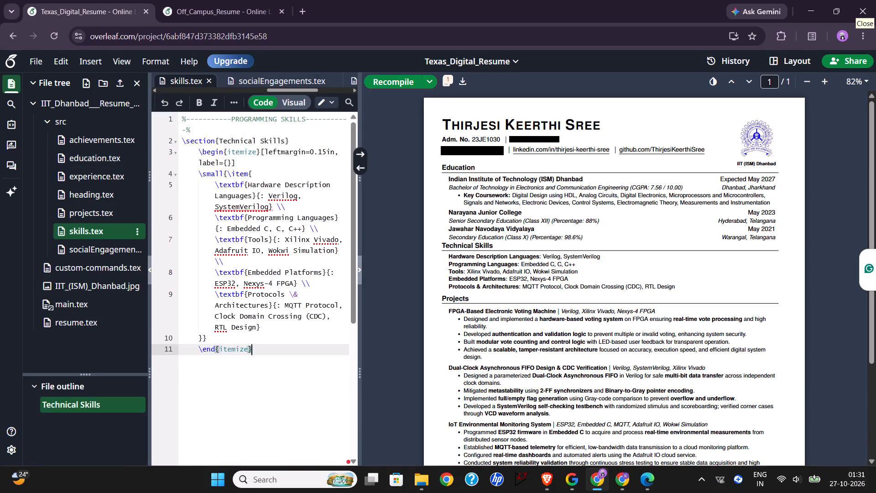
left_click_drag(272, 230, 225, 226)
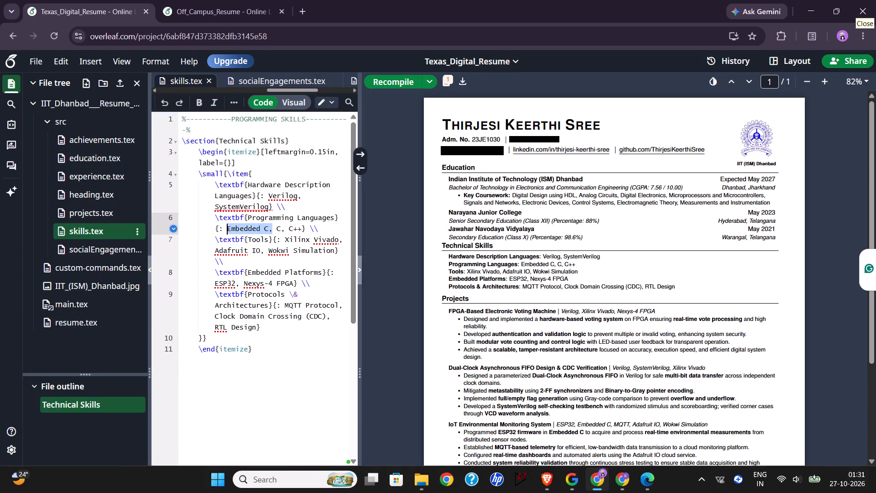
left_click_drag(225, 226, 223, 225)
key("BackSpace")
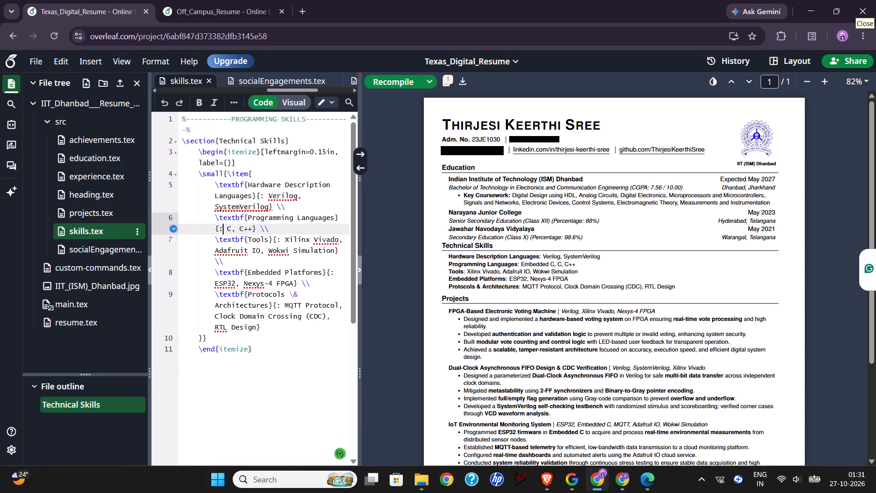
Remove the space between the colon and C in the Programming Languages line of skills.tex.
key("Right")
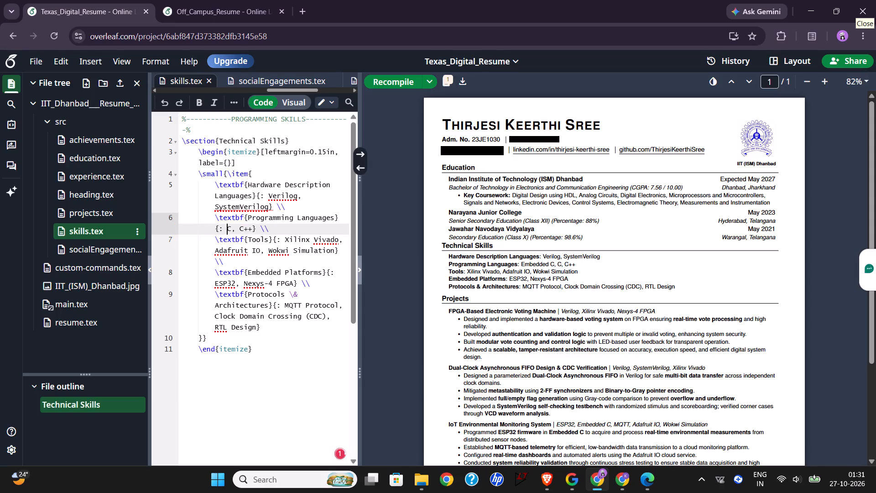
key("BackSpace")
left_click(292, 316)
left_click(302, 337)
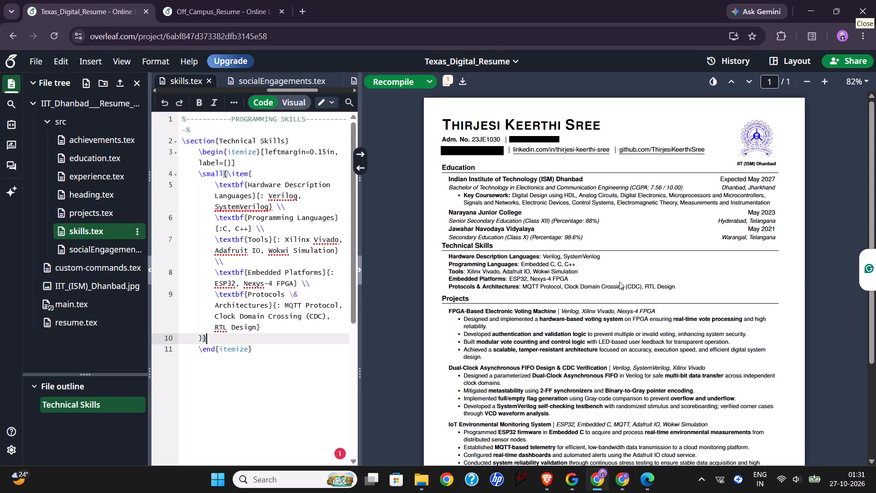
Review the resume preview down to Positions of Responsibility, and open projects.tex to examine the project entries from IoT Environmental Monitoring System upward.
scroll(619, 282, "down", 3)
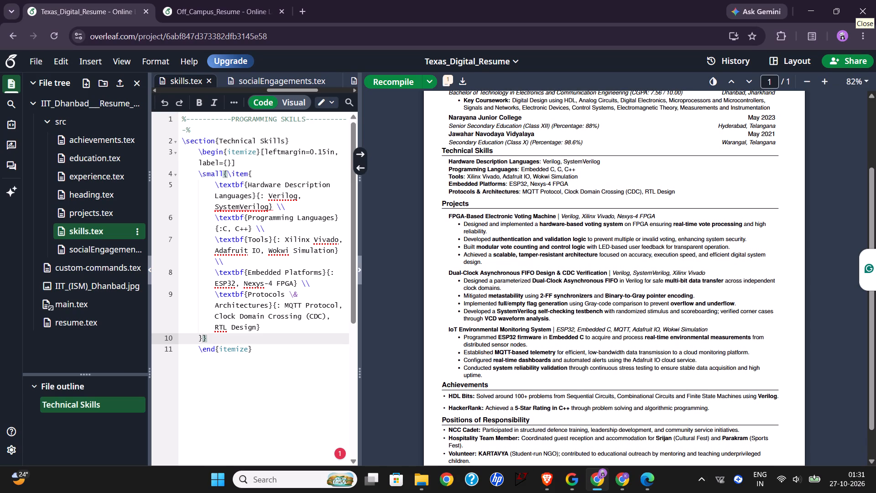
scroll(629, 309, "down", 1)
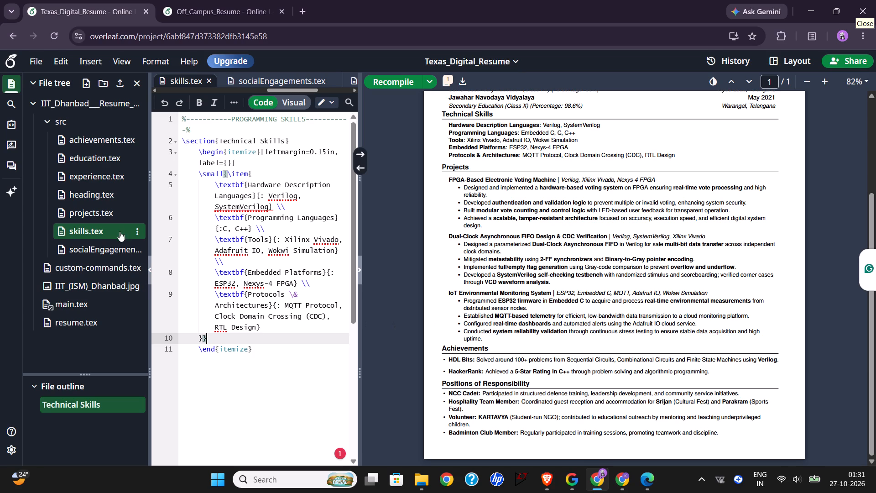
left_click(118, 208)
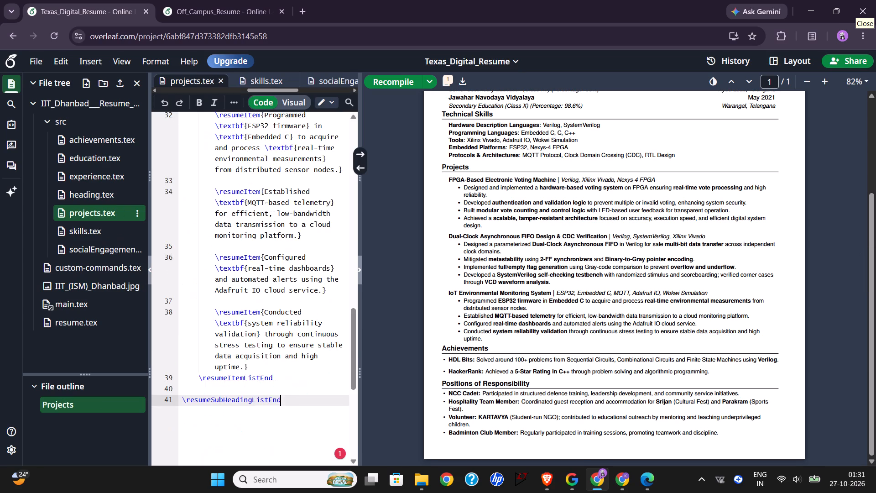
scroll(308, 269, "down", 2)
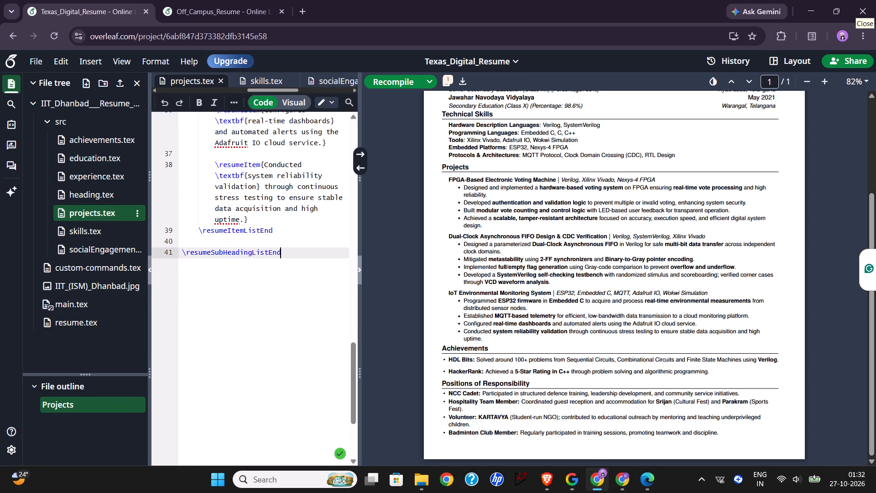
scroll(308, 269, "up", 1)
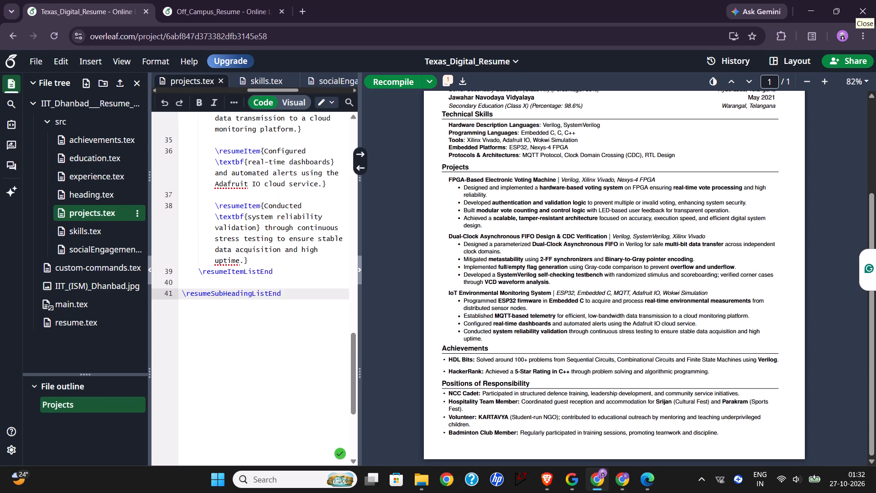
scroll(308, 269, "up", 2)
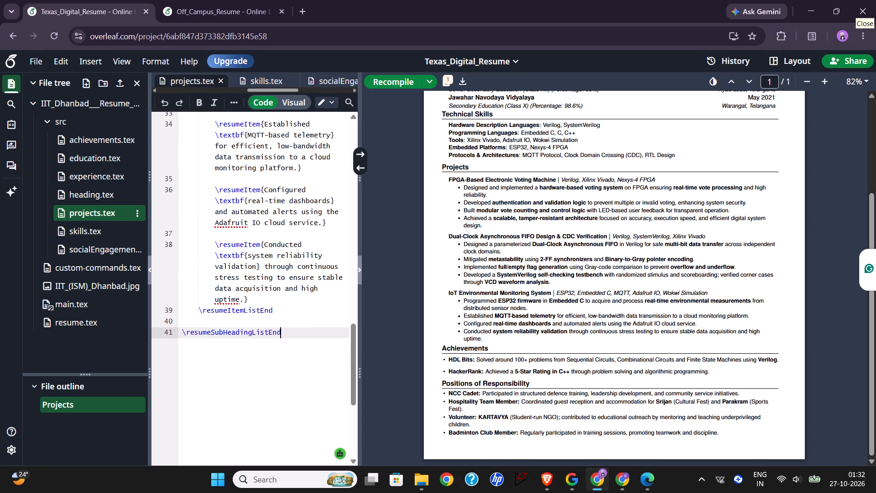
scroll(308, 269, "up", 2)
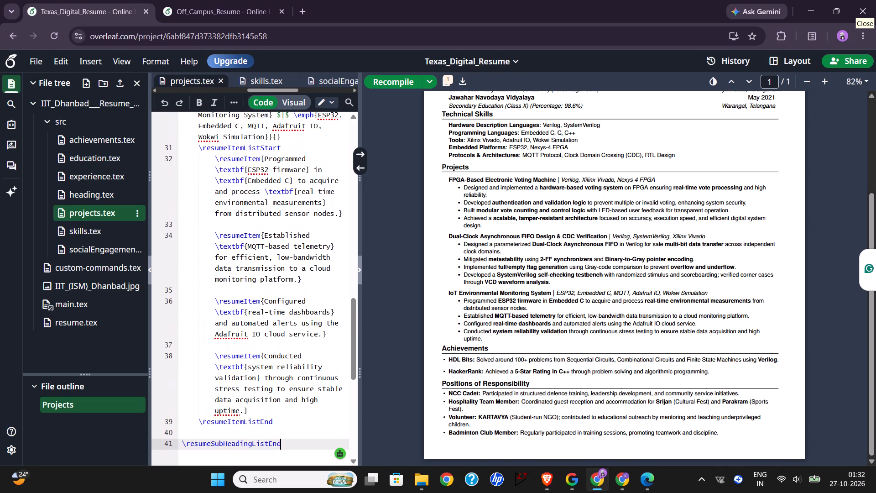
scroll(308, 269, "up", 1)
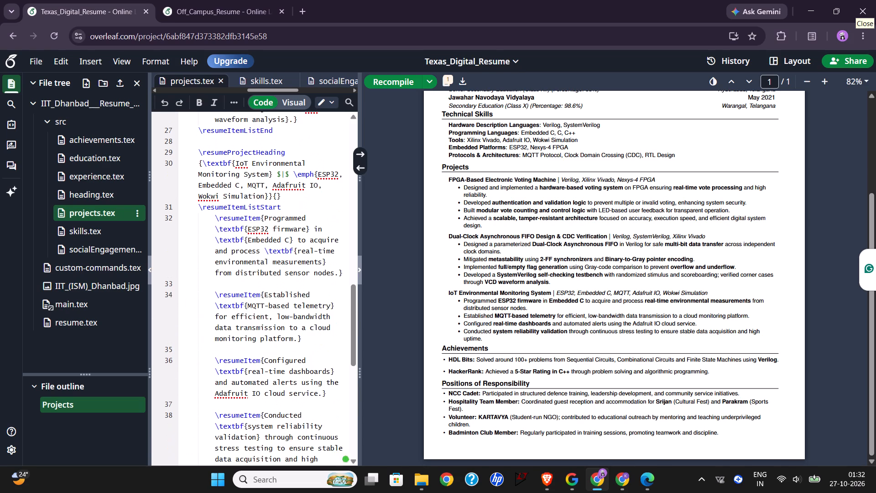
scroll(308, 269, "down", 4)
scroll(308, 269, "up", 5)
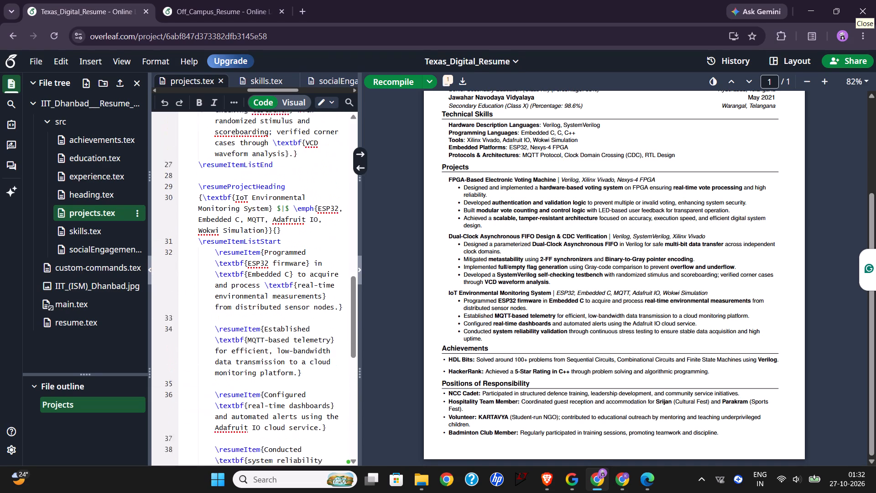
scroll(308, 269, "up", 2)
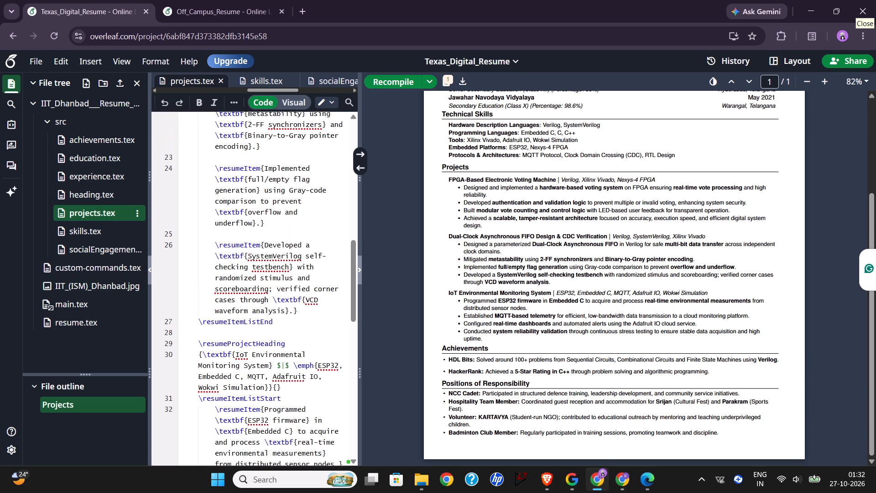
scroll(308, 269, "up", 4)
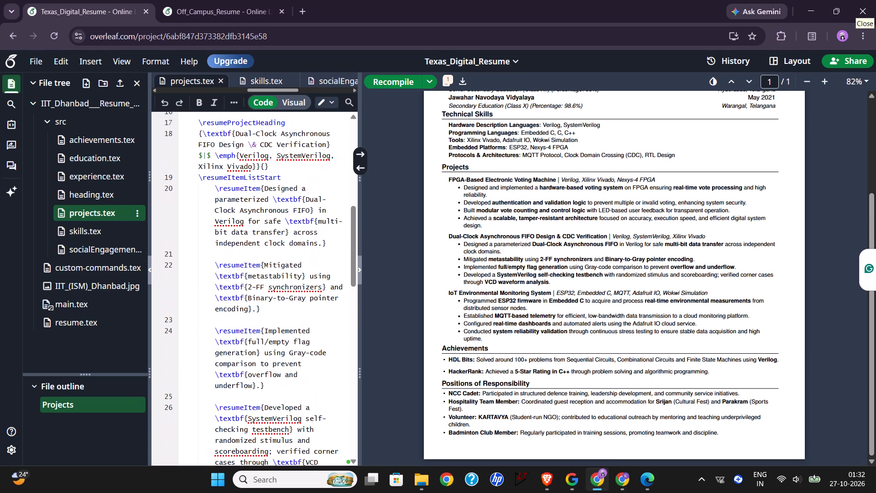
scroll(308, 269, "up", 2)
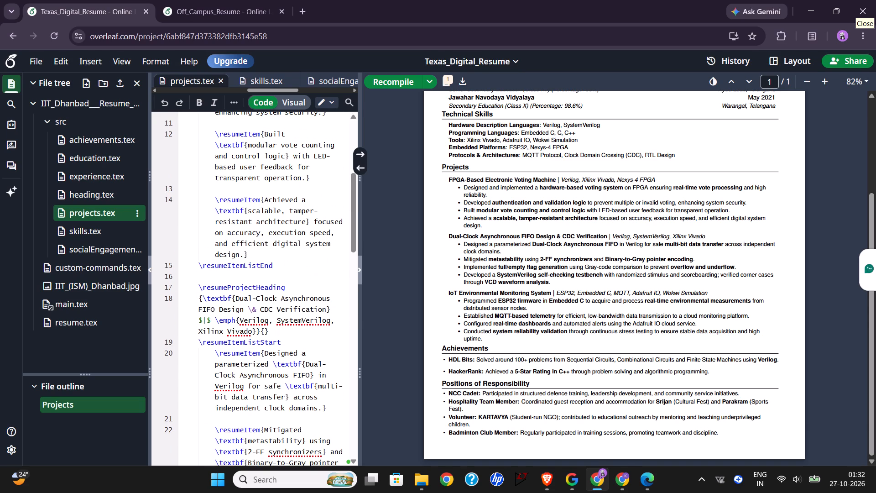
Search Google for "github" in a new browser tab.
left_click(299, 6)
left_click(354, 230)
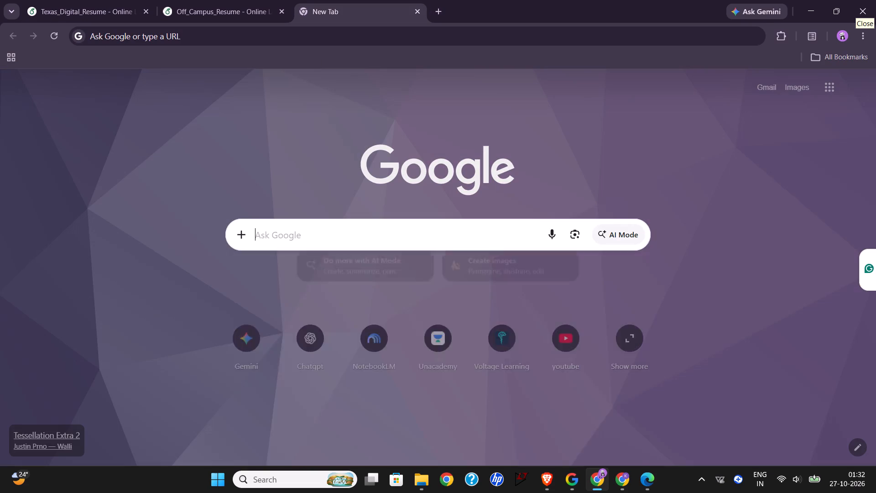
type("github")
key("Return")
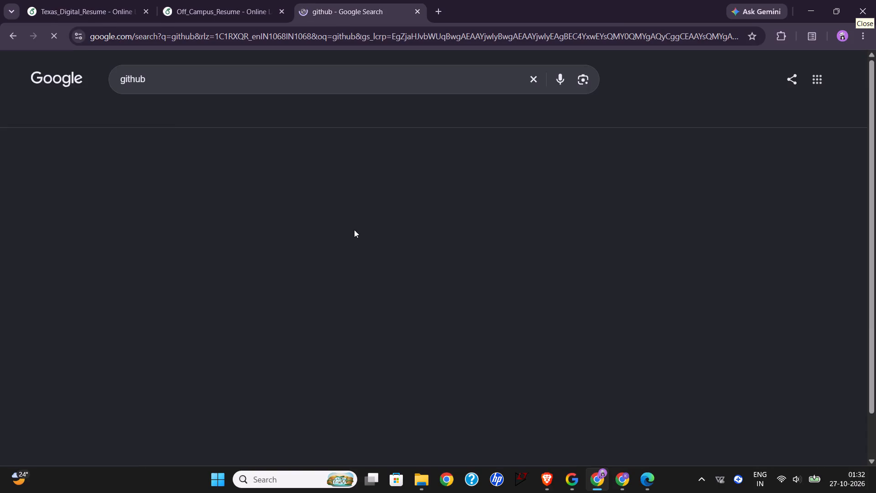
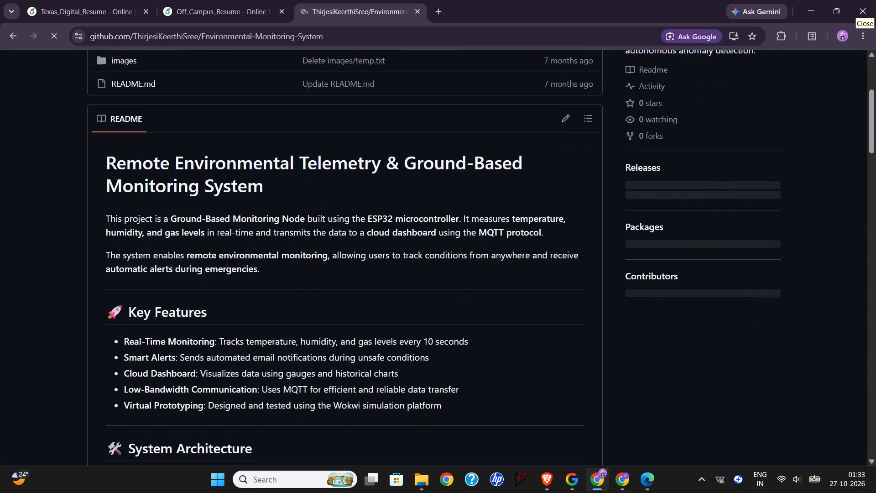
Read the Environmental-Monitoring-System README from the project overview through the system architecture and safety logic to the Live Links section.
scroll(296, 311, "down", 2)
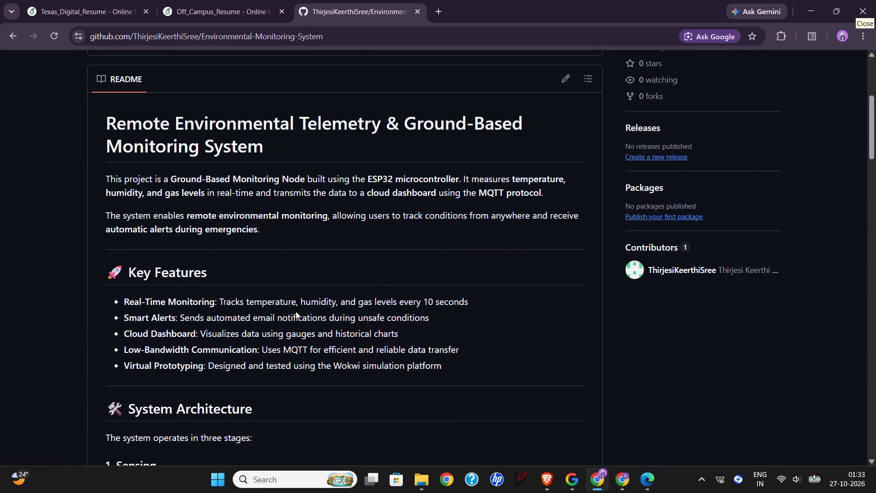
scroll(296, 311, "down", 2)
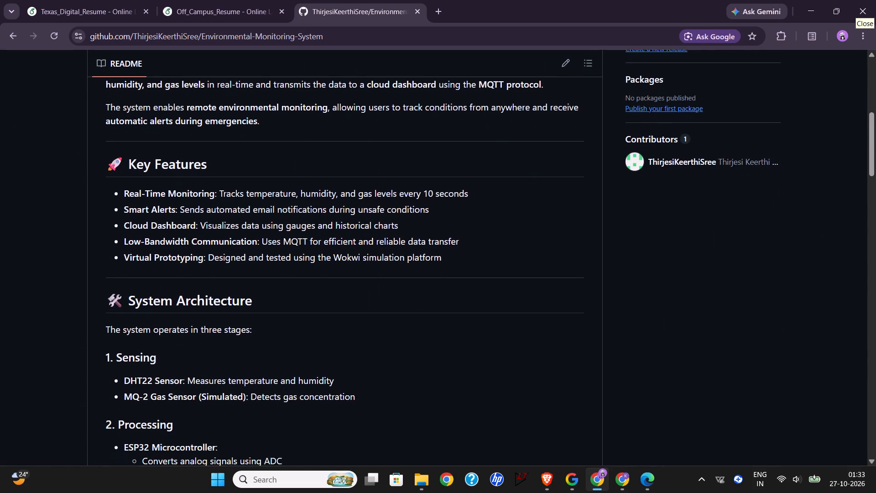
scroll(296, 311, "down", 4)
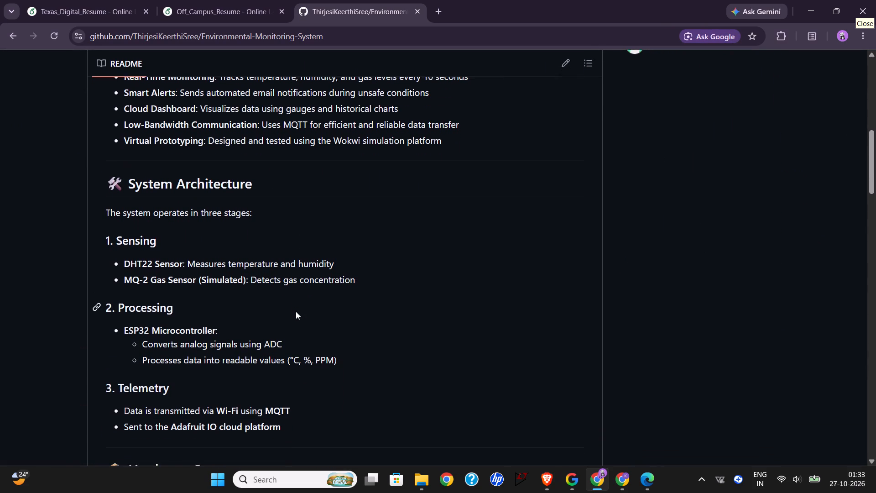
scroll(296, 311, "down", 5)
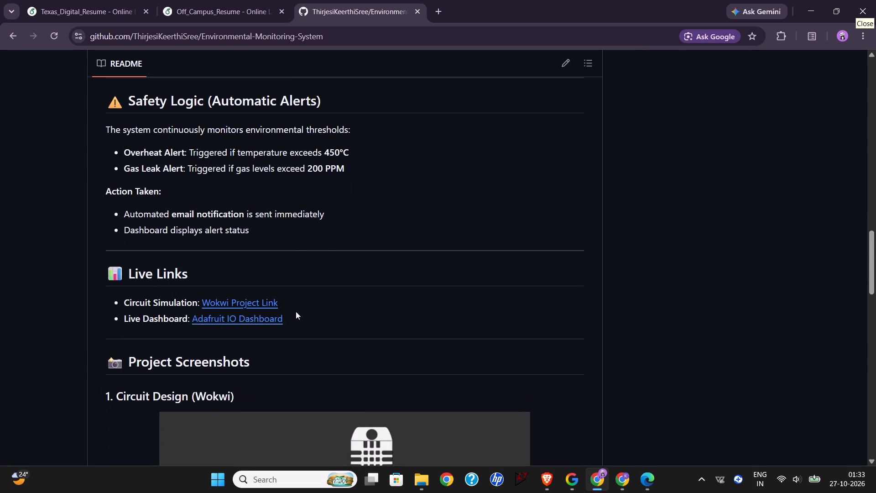
scroll(296, 311, "down", 1)
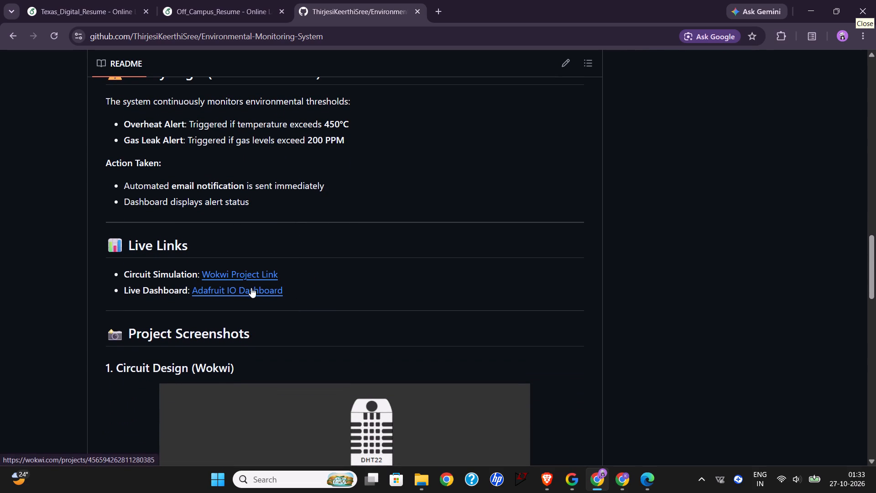
Open the linked Wokwi circuit simulation project and examine its sketch.ino code through to the MQTT_connect function.
left_click(247, 271)
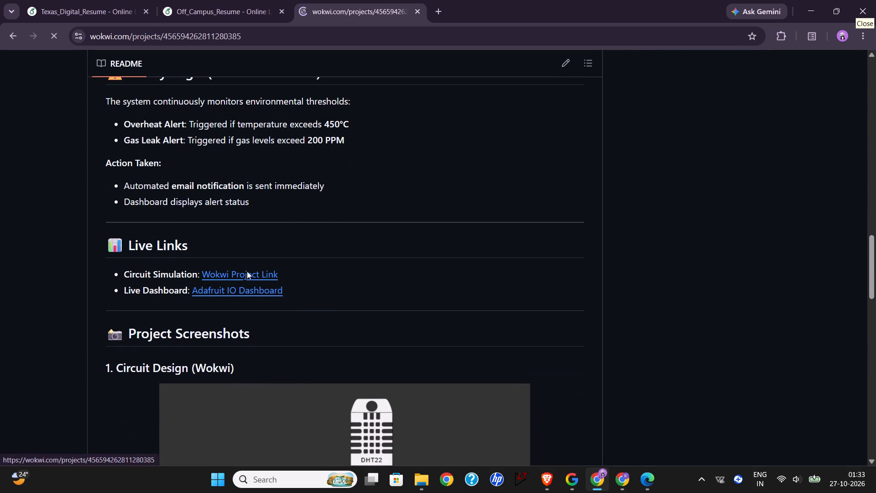
scroll(368, 234, "up", 1)
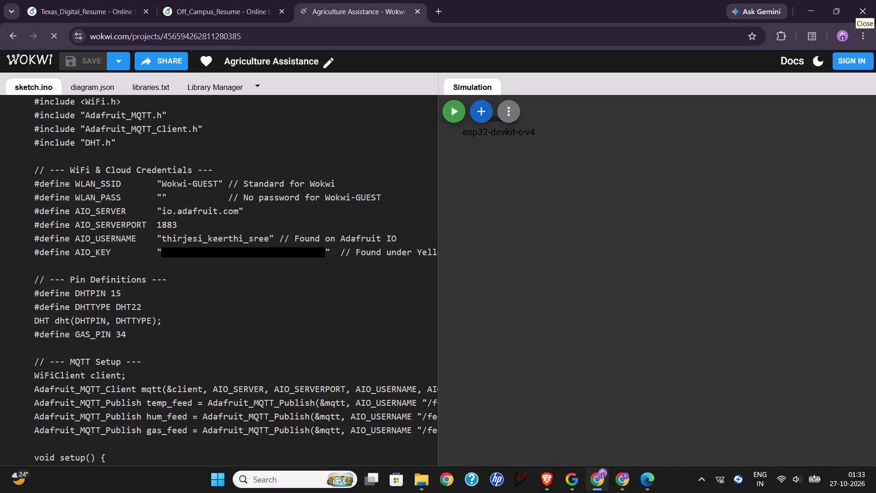
scroll(368, 234, "up", 1)
scroll(368, 234, "down", 4)
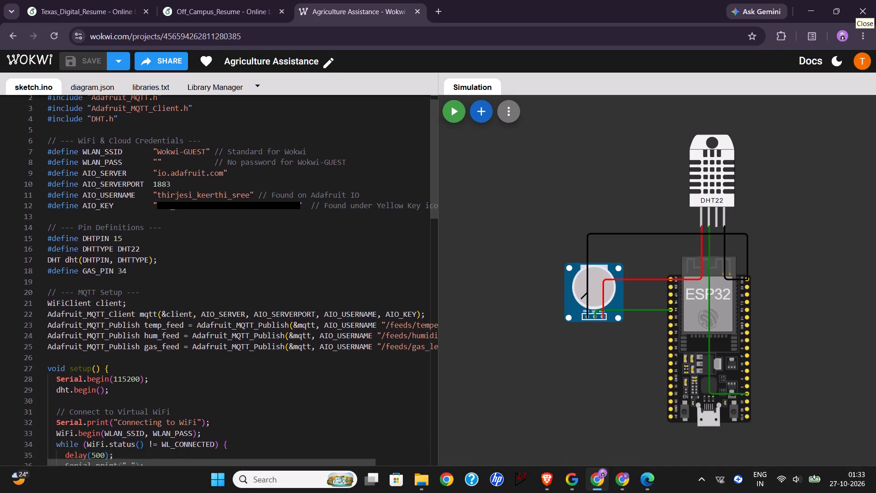
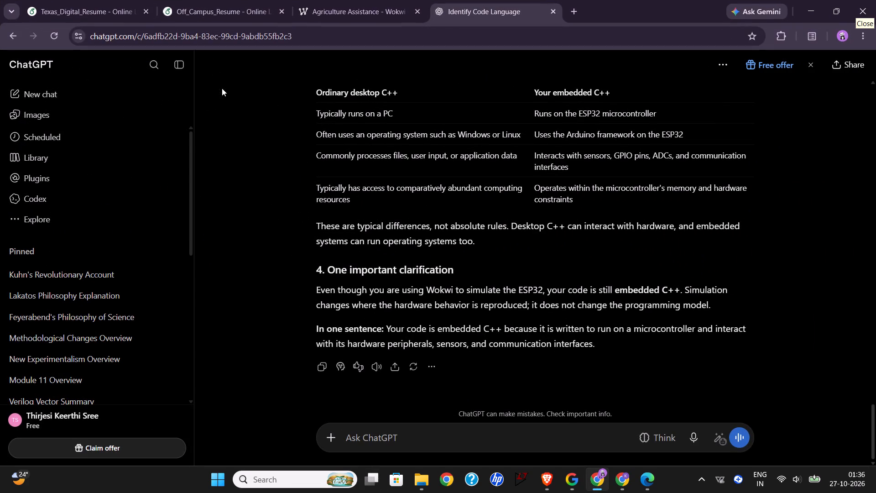
left_click(166, 0)
left_click(87, 10)
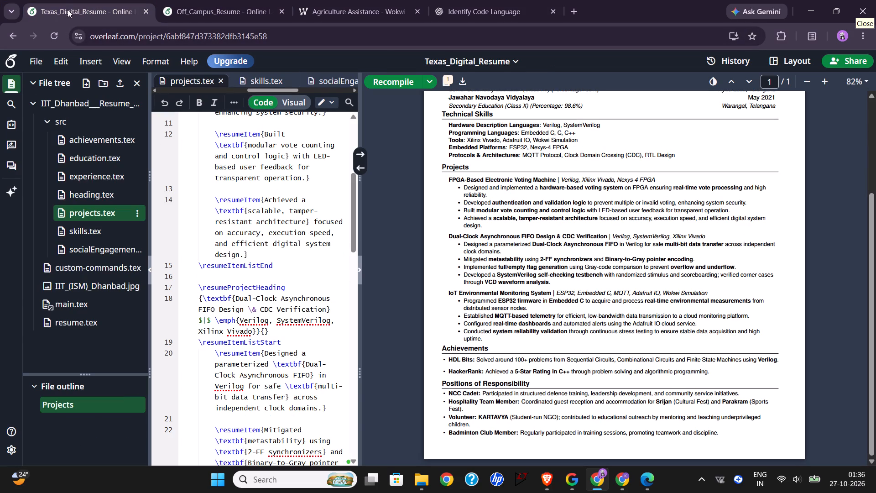
left_click(68, 10)
left_click(68, 10)
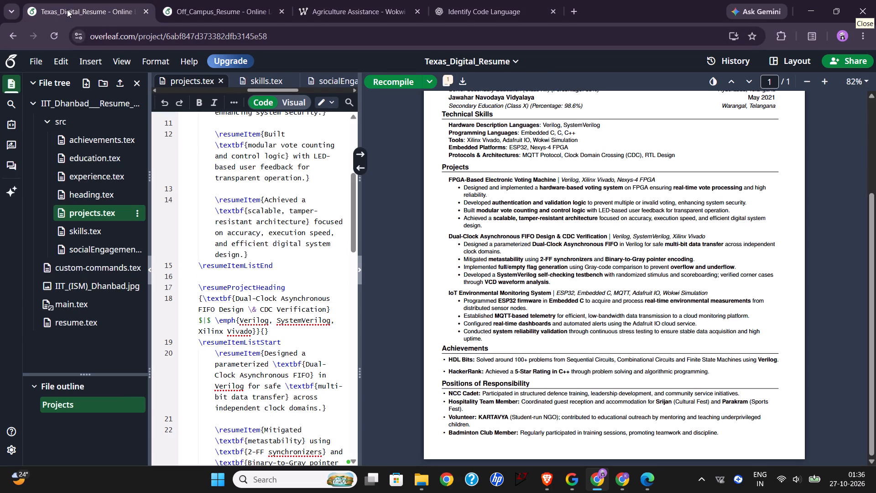
Delete "Embedded C" from the technology list in the IoT Environmental Monitoring System heading in projects.tex.
left_click(67, 10)
scroll(321, 341, "down", 2)
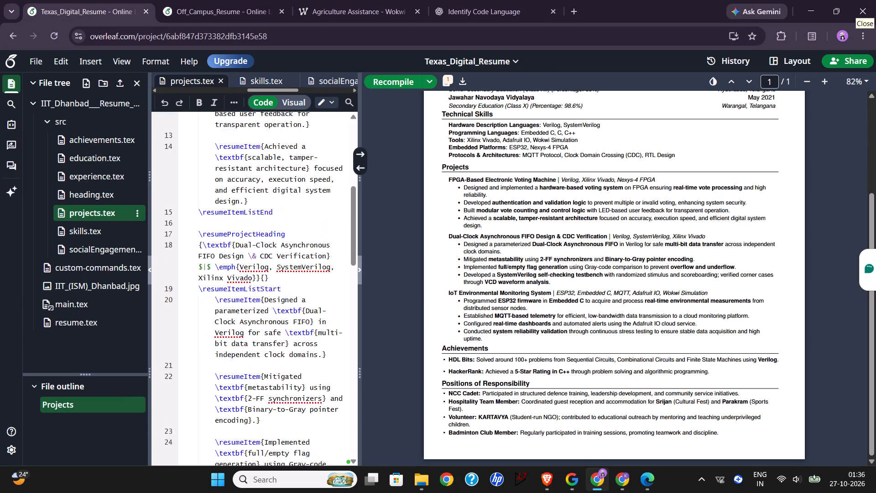
scroll(321, 341, "down", 8)
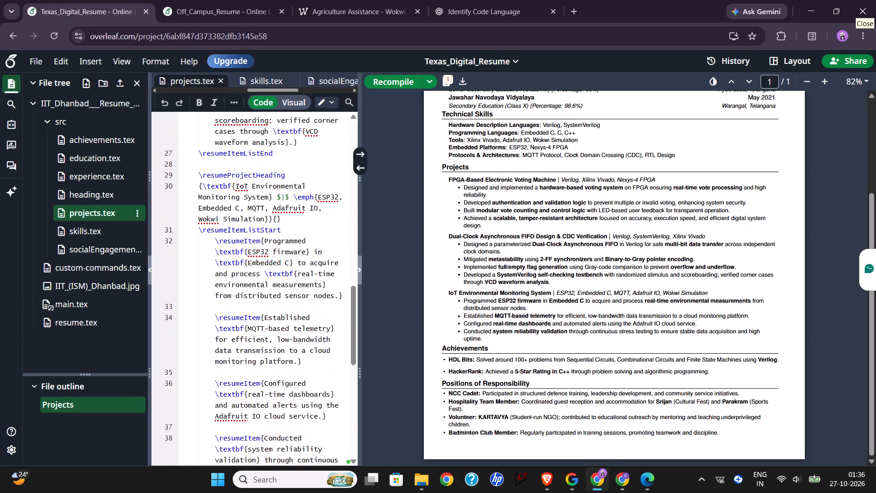
scroll(321, 341, "right", 1)
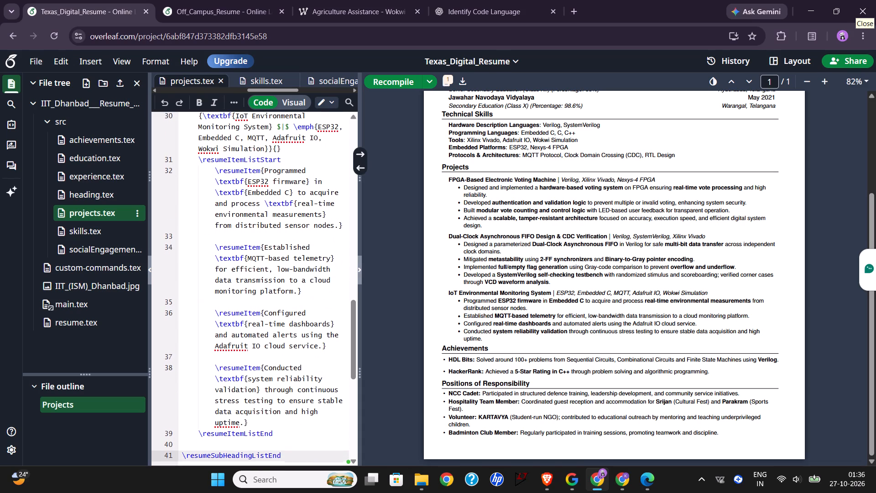
scroll(321, 341, "right", 1)
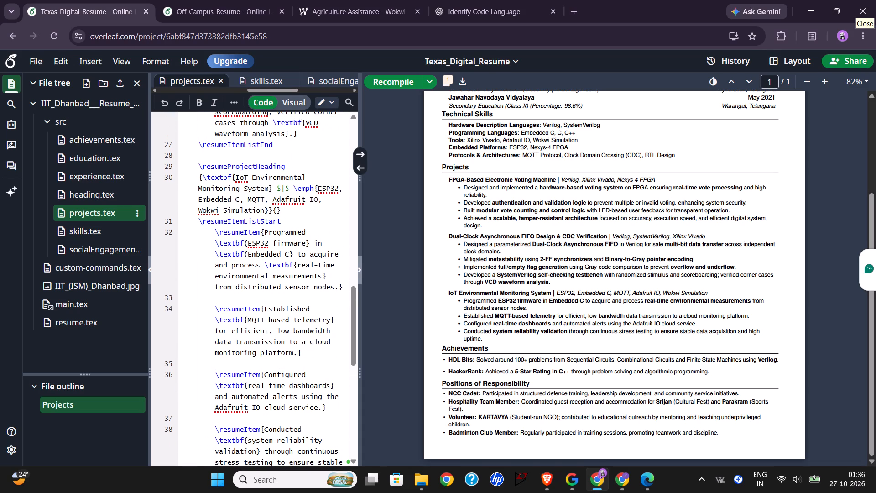
left_click(239, 200)
left_click_drag(240, 200, 345, 193)
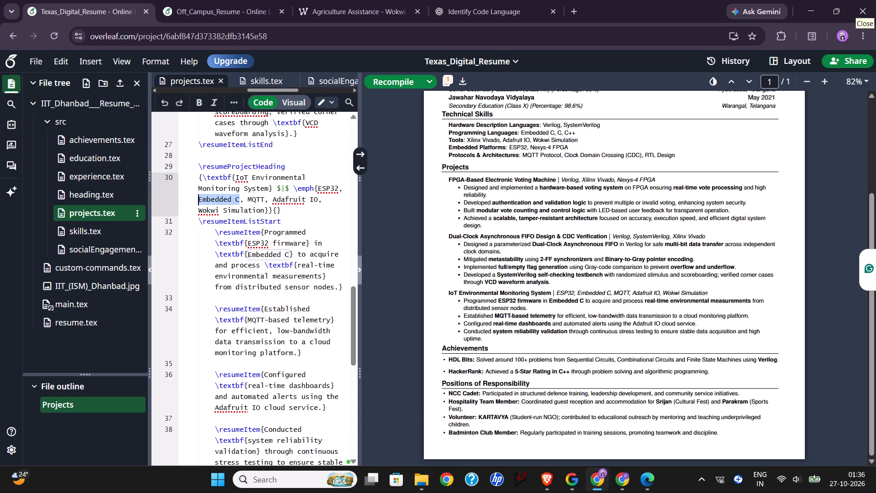
left_click_drag(345, 193, 342, 190)
key("BackSpace")
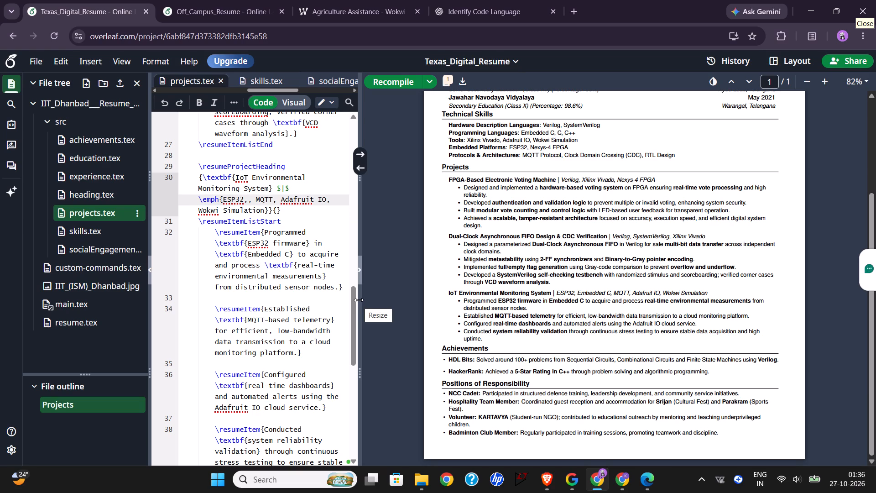
Remove the phrase "in \textbf{Embedded C}" from the ESP32 firmware bullet of the IoT Environmental Monitoring System project.
scroll(359, 387, "down", 1)
scroll(291, 324, "down", 1)
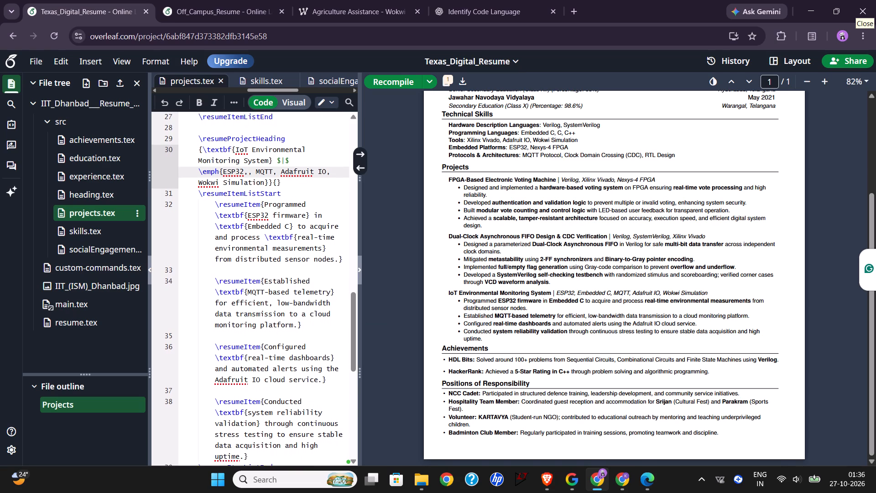
scroll(291, 324, "down", 1)
scroll(291, 324, "up", 4)
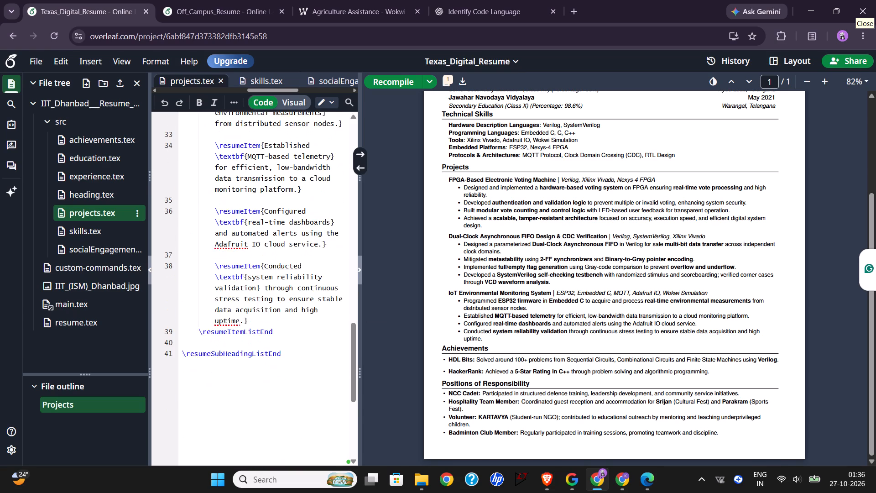
scroll(291, 324, "up", 3)
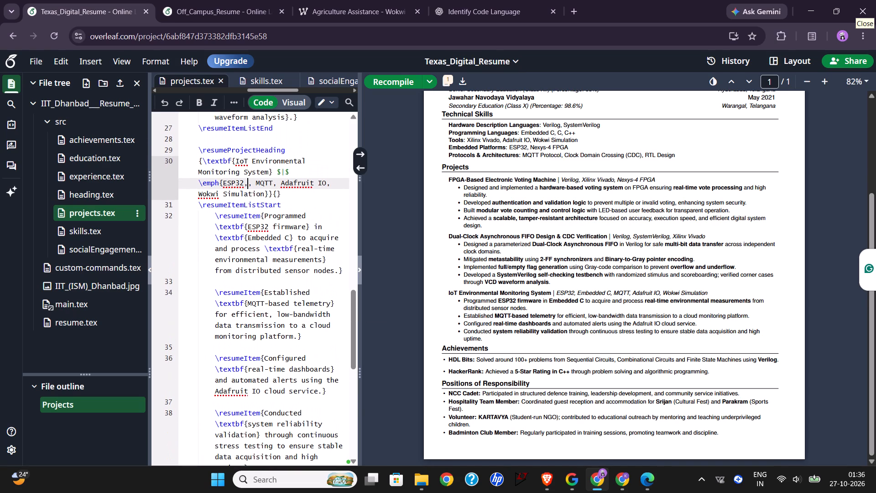
left_click(289, 239)
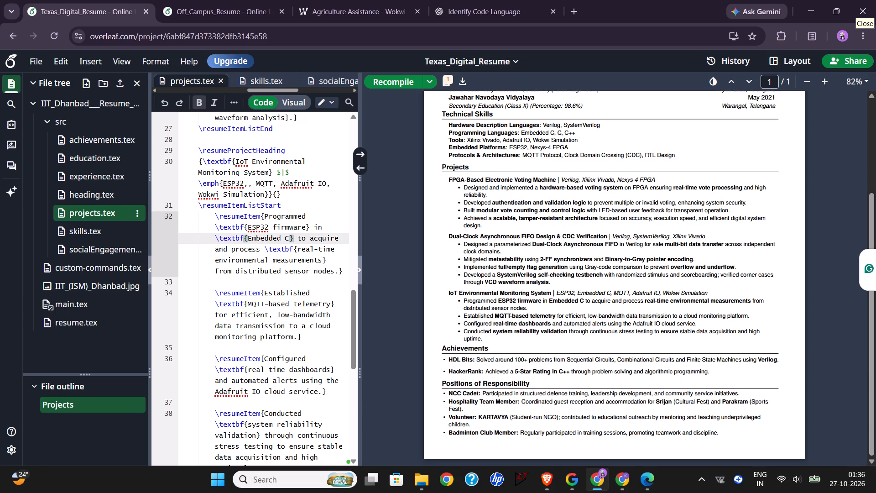
left_click_drag(296, 239, 312, 230)
key("BackSpace")
key("space")
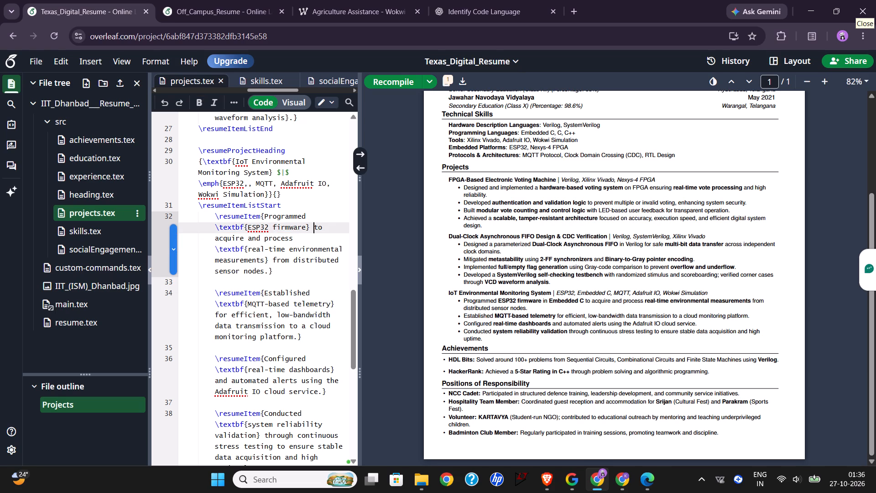
Open resume.tex and recompile the project to update the resume preview.
scroll(615, 256, "down", 1)
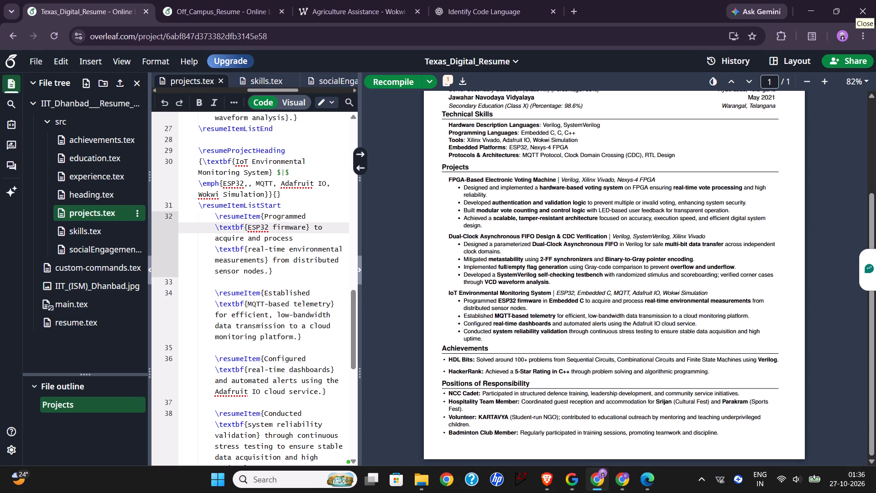
scroll(615, 256, "down", 1)
left_click(301, 189)
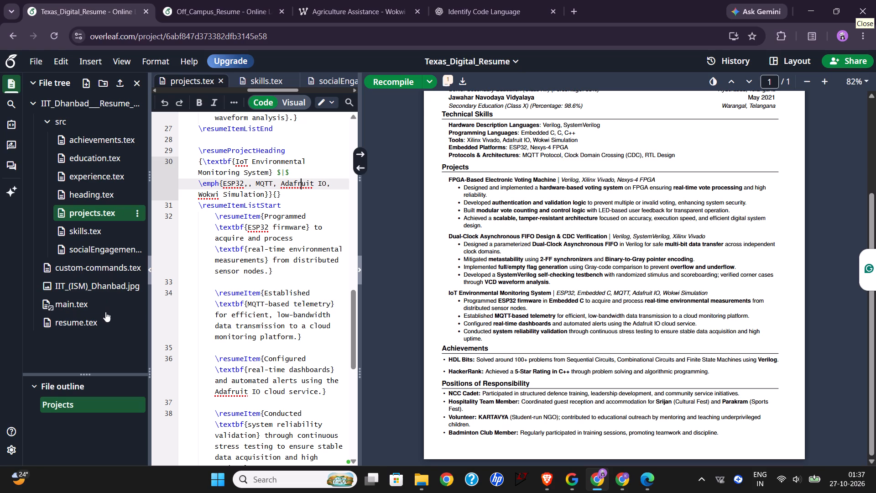
left_click(104, 319)
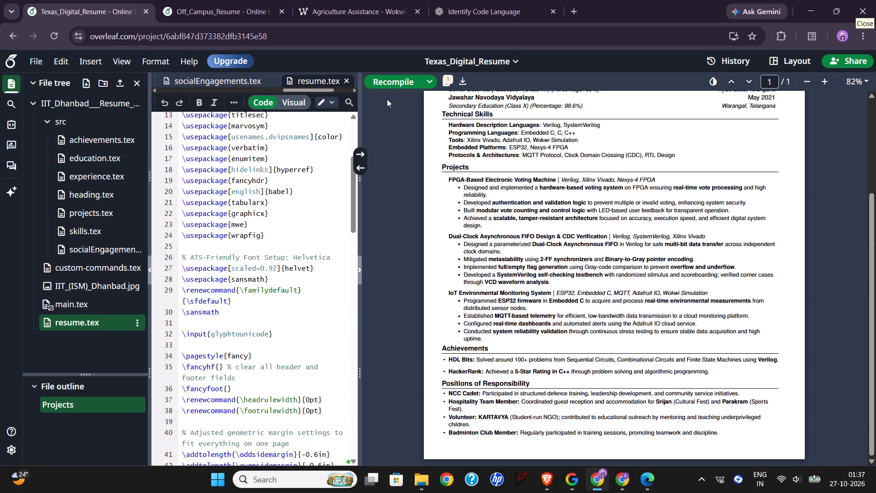
left_click(370, 79)
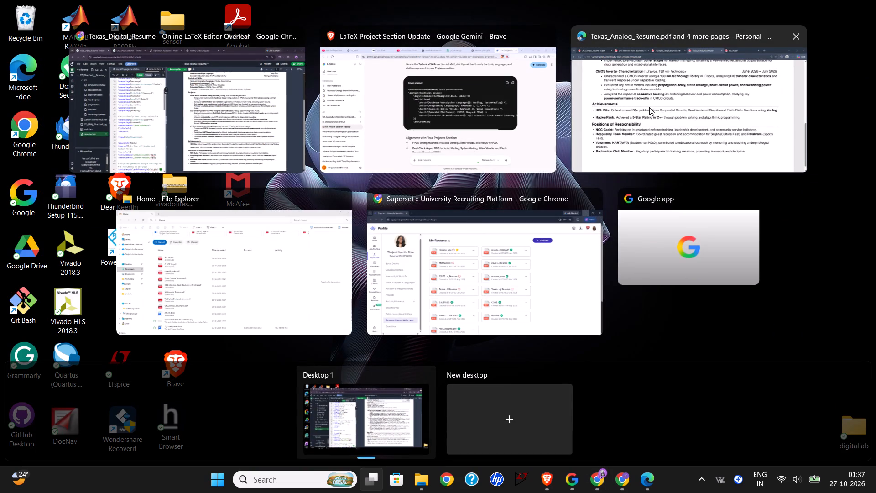
Switch to Edge to check the Technical Skills section of the reference resume BEL (4).pdf, and return to Overleaf.
left_click(648, 107)
left_click(614, 5)
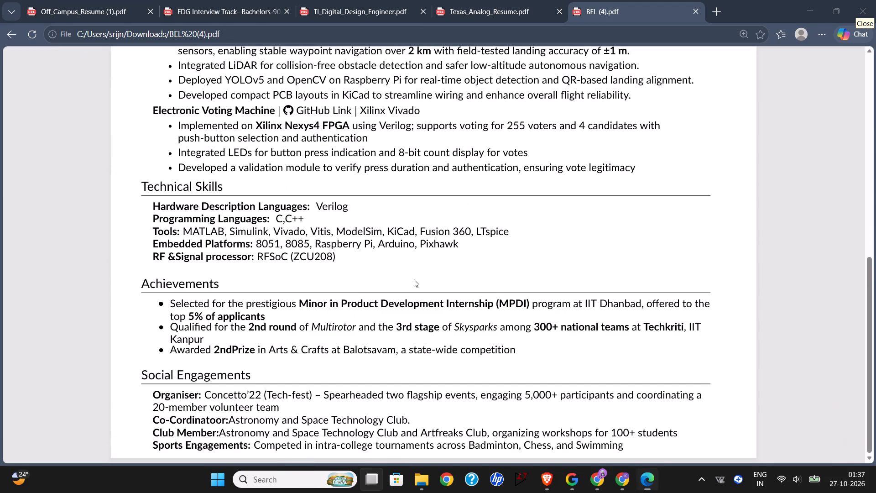
left_click(425, 101)
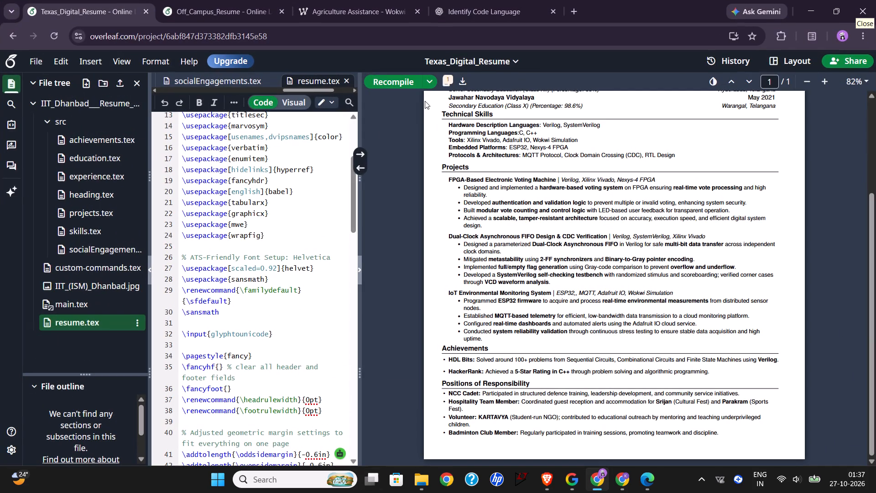
Review the recompiled resume preview from the header through Education, Technical Skills and Projects.
scroll(464, 192, "up", 1)
scroll(296, 228, "up", 4)
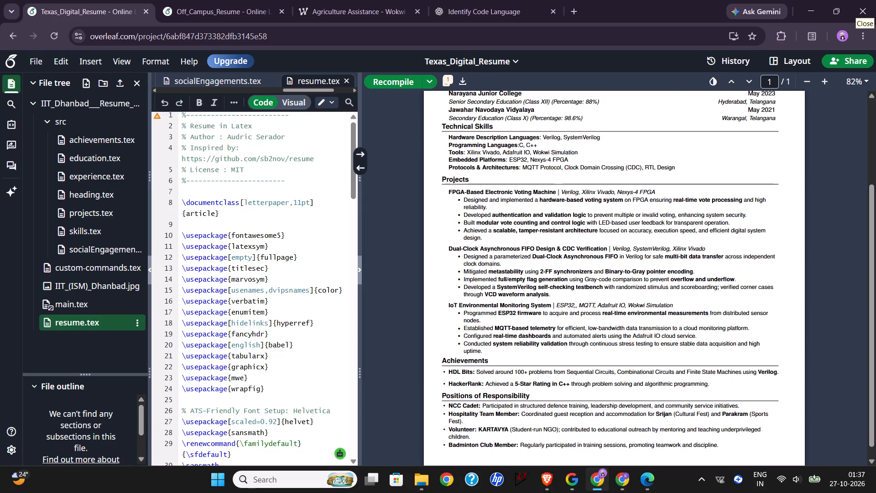
scroll(504, 226, "up", 1)
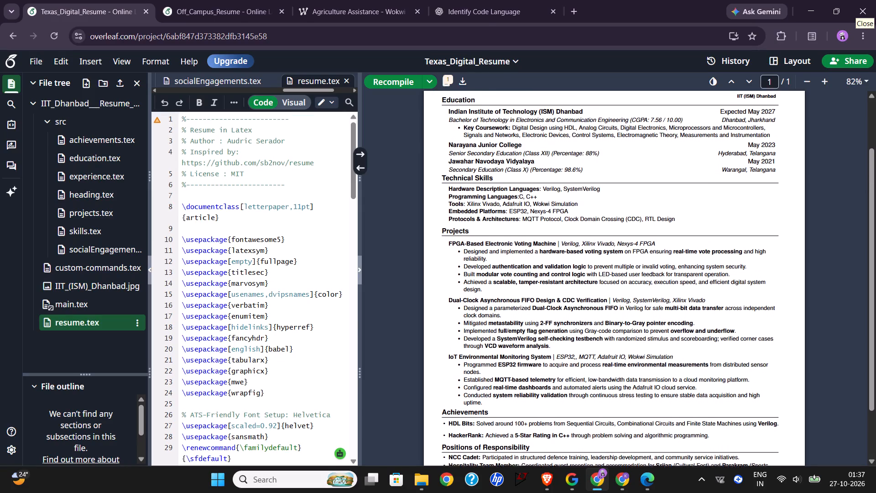
scroll(504, 226, "up", 2)
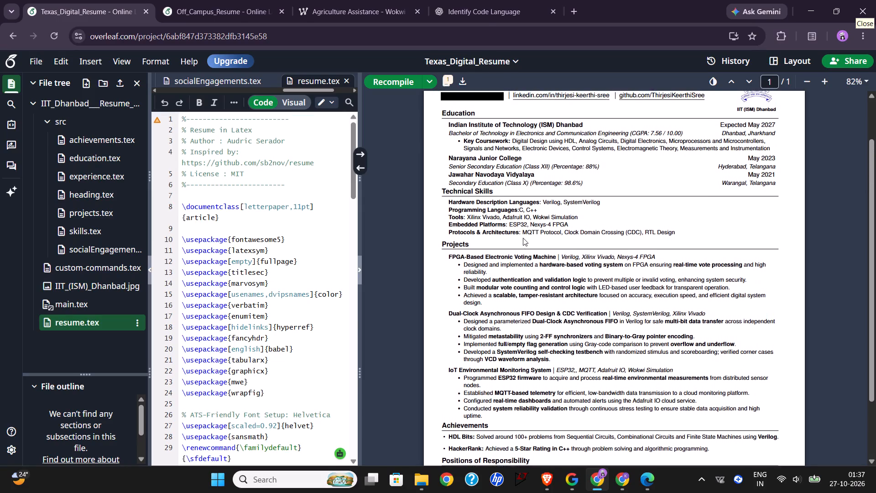
scroll(523, 238, "up", 1)
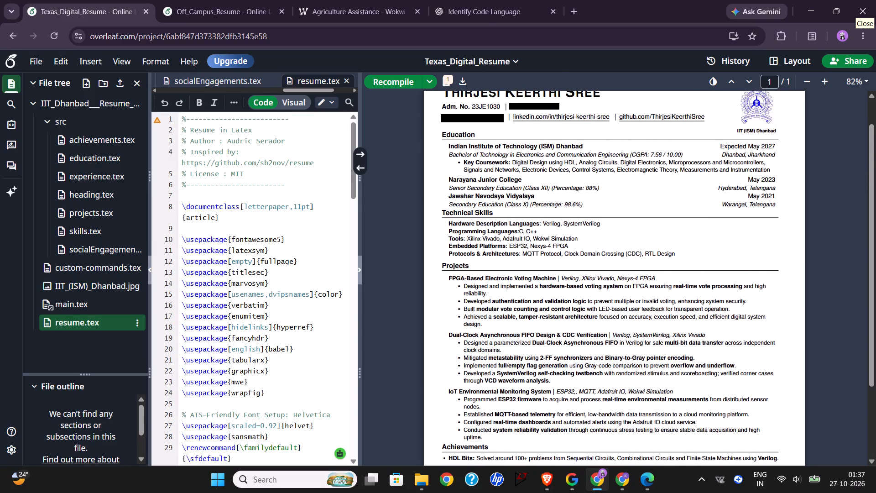
left_click(529, 252)
scroll(527, 265, "down", 1)
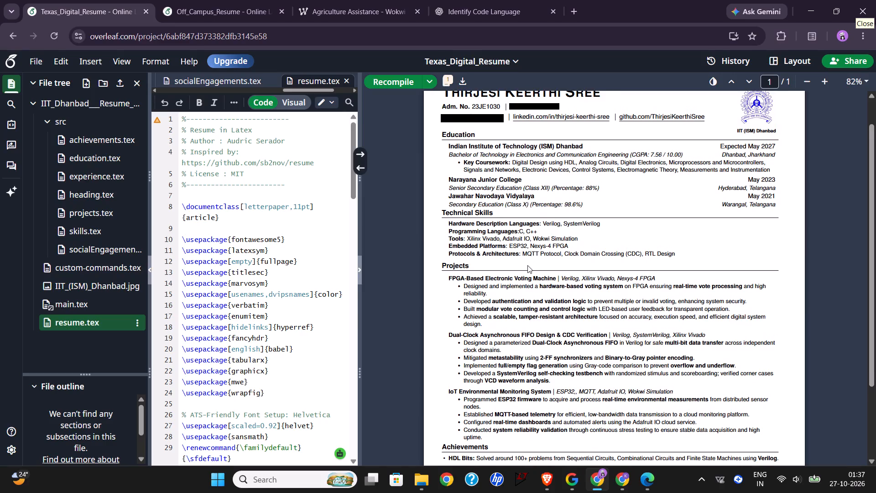
scroll(527, 265, "down", 1)
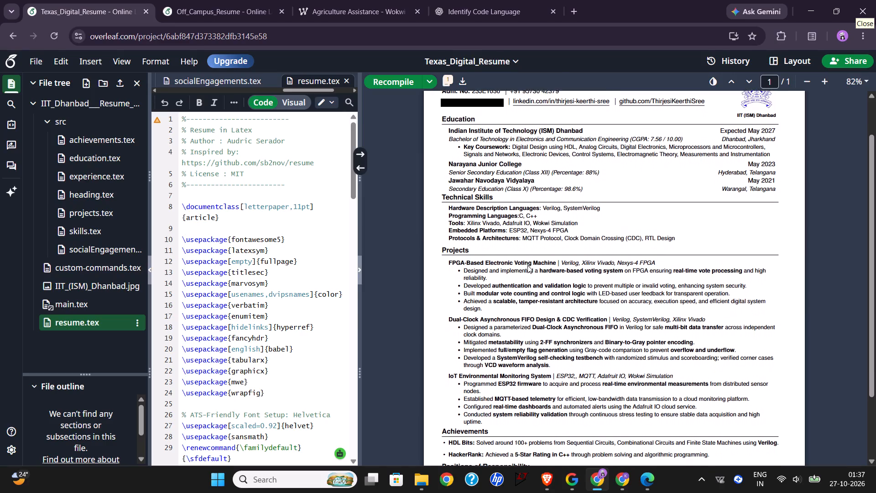
scroll(527, 265, "down", 1)
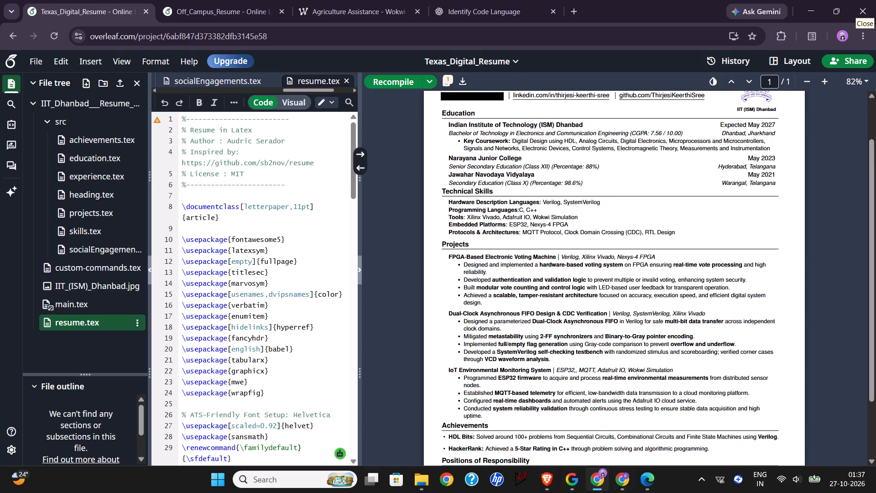
left_click(527, 265)
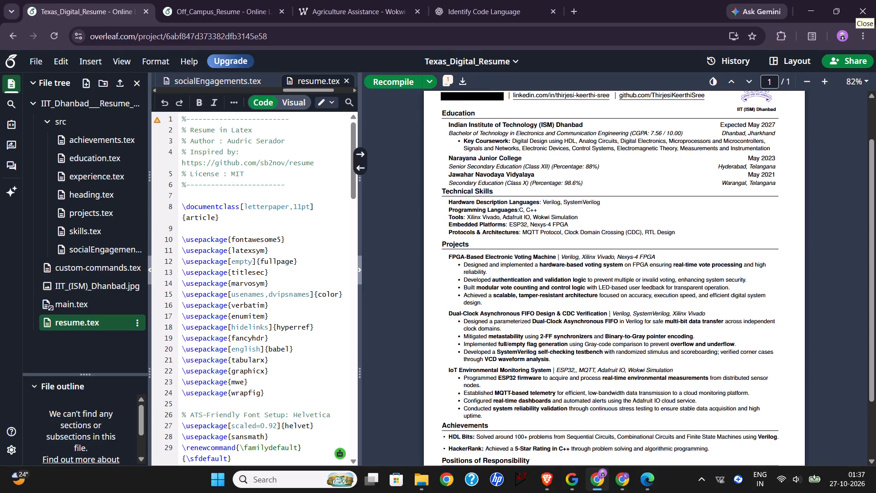
scroll(527, 265, "down", 1)
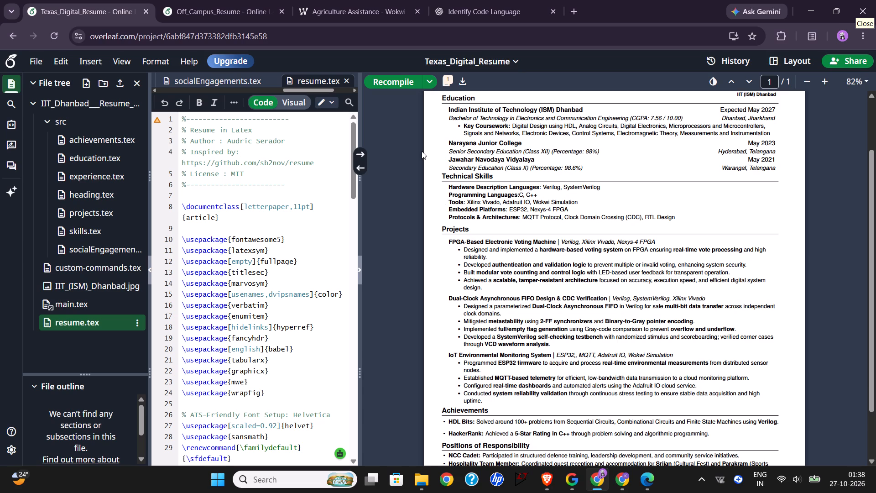
Examine the Technical Skills entries in the preview closely, continuing through Projects to Positions of Responsibility.
left_click(538, 234)
left_click_drag(538, 234, 542, 180)
left_click_drag(542, 180, 540, 186)
left_click_drag(540, 186, 549, 198)
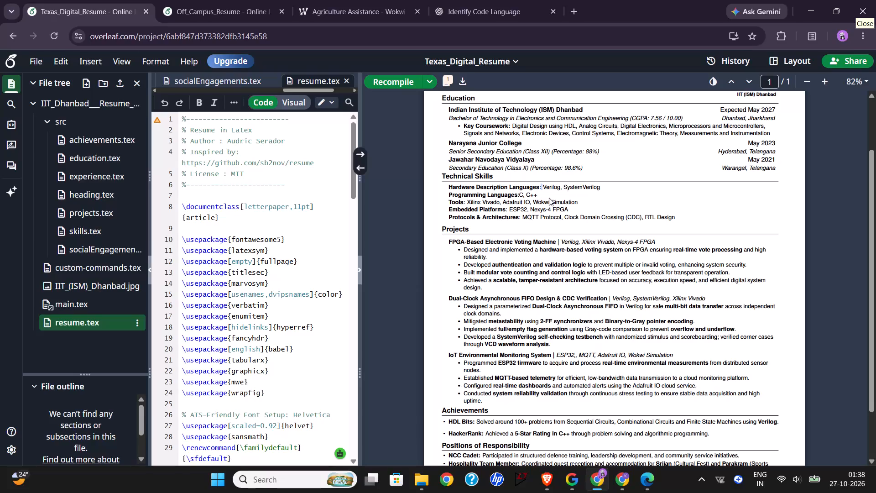
left_click_drag(549, 198, 576, 184)
left_click_drag(576, 184, 588, 193)
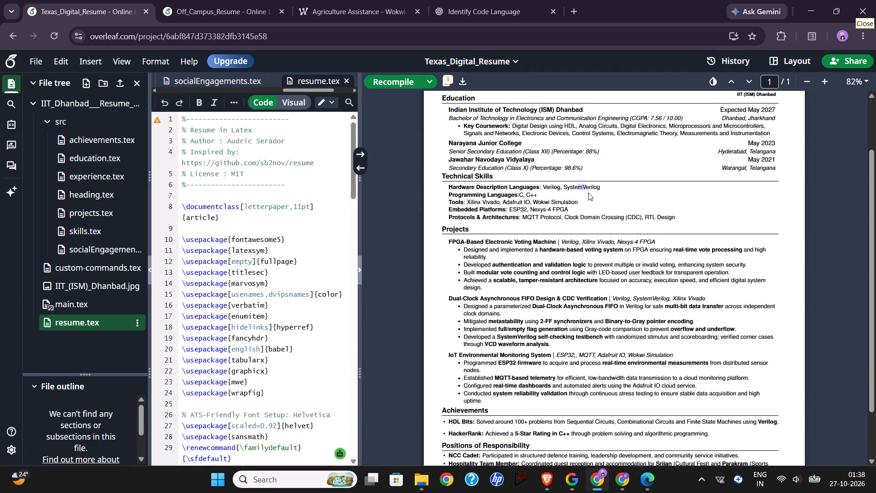
left_click_drag(588, 193, 589, 193)
left_click(585, 203)
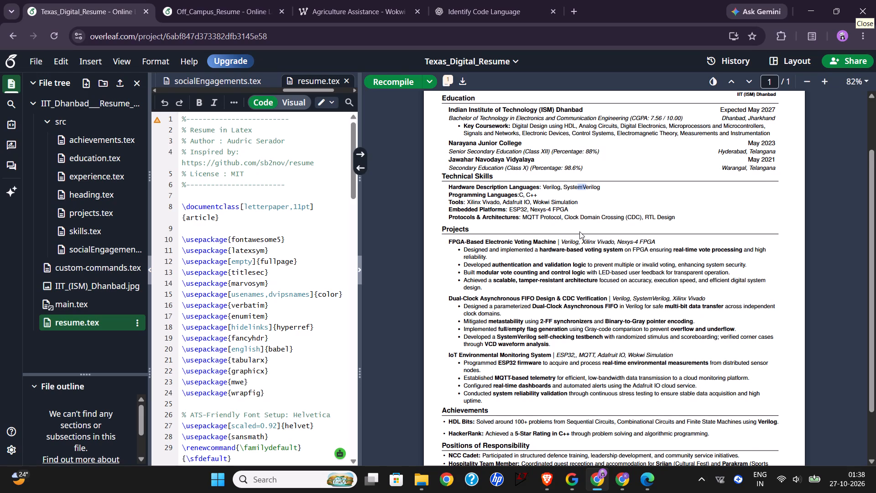
scroll(579, 231, "down", 1)
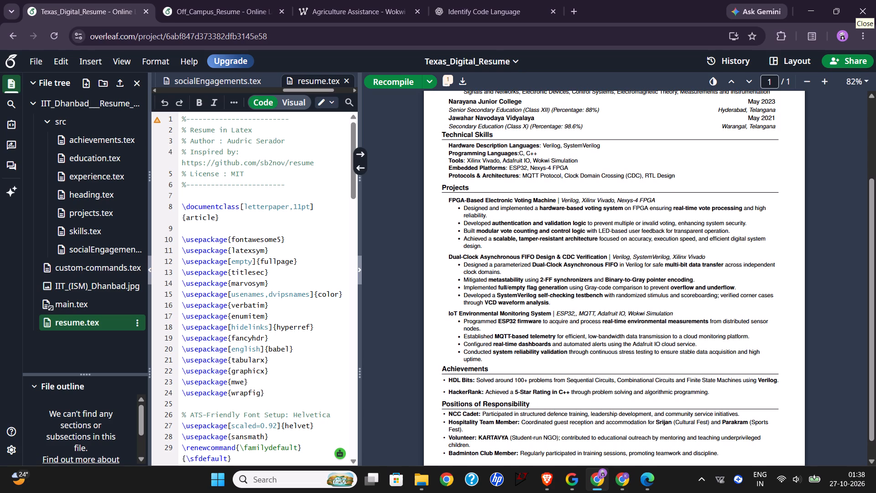
scroll(646, 284, "down", 1)
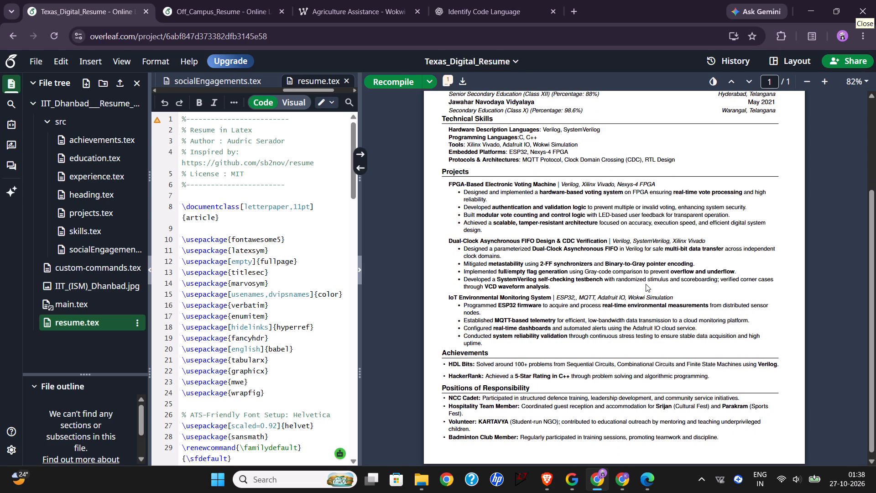
Review the resume preview from Technical Skills and Projects through Achievements and Positions of Responsibility.
scroll(646, 284, "down", 1)
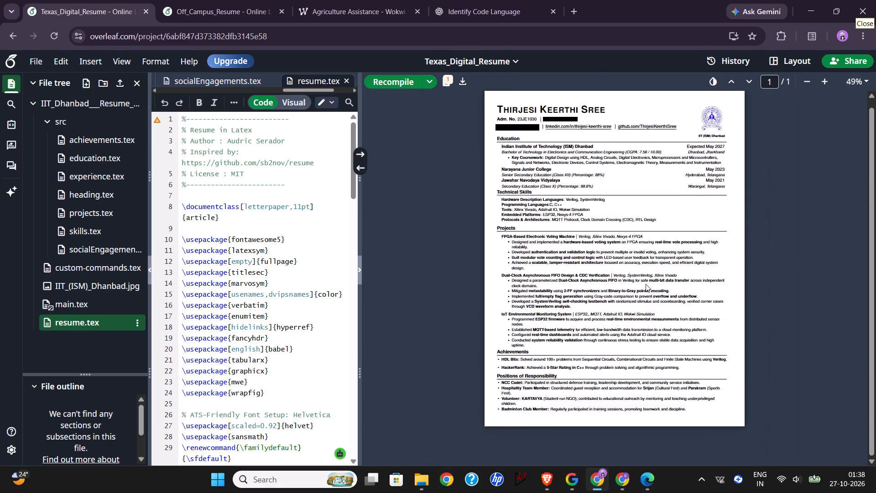
scroll(646, 284, "down", 1)
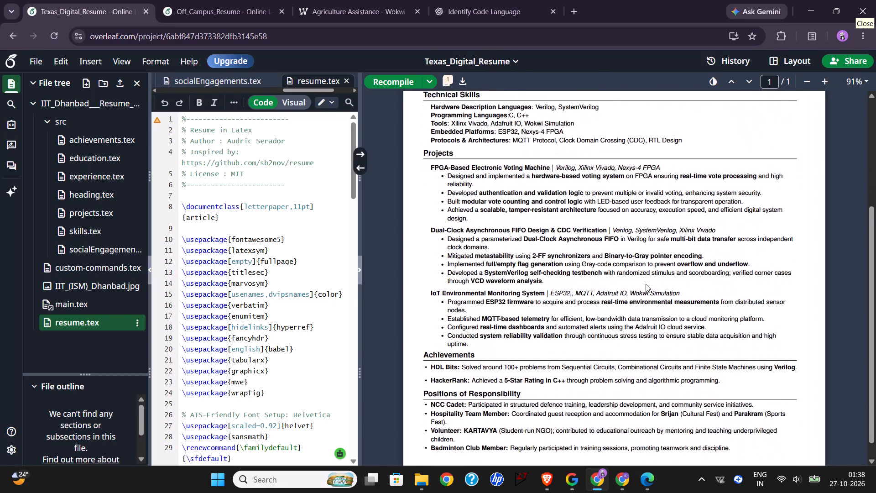
scroll(646, 284, "down", 4)
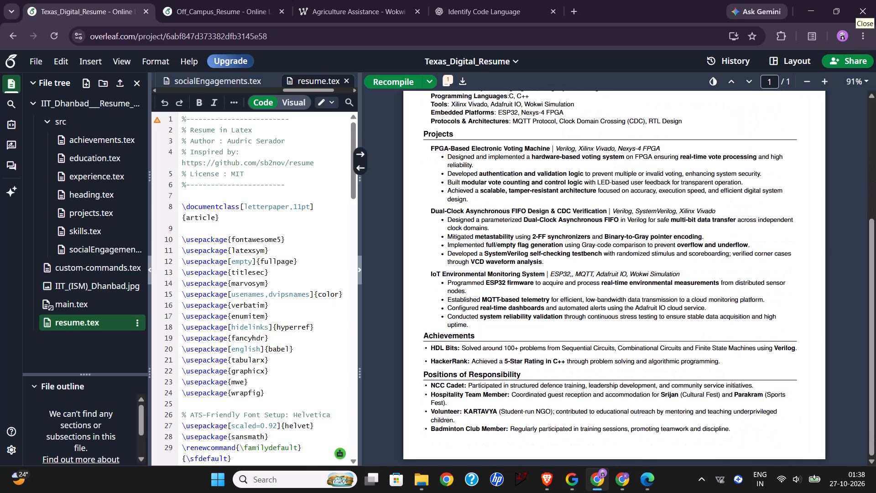
scroll(646, 284, "down", 2)
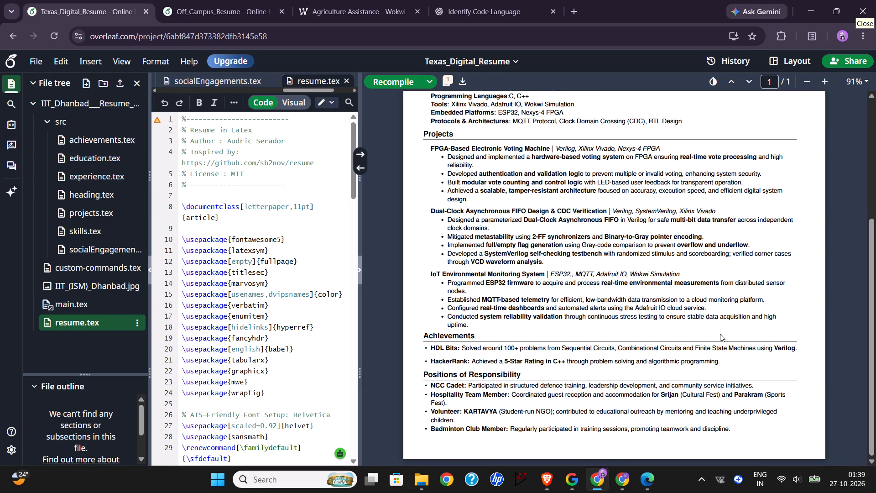
scroll(720, 334, "up", 2)
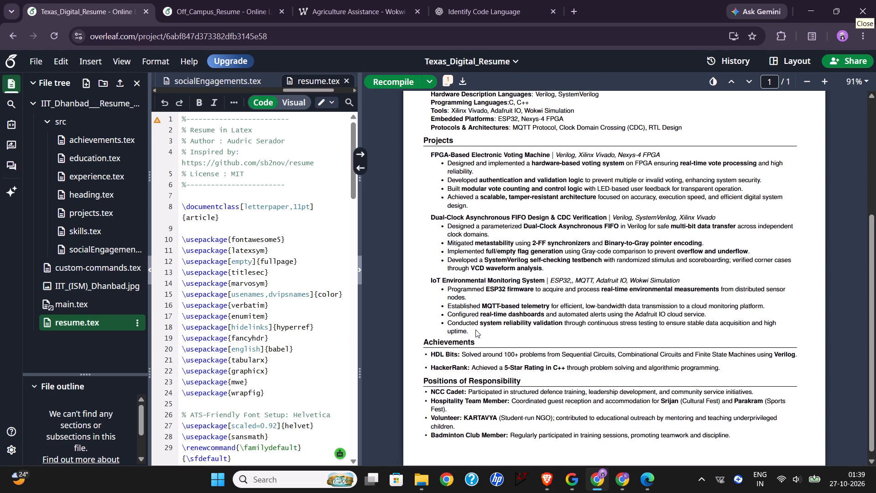
scroll(179, 293, "up", 5)
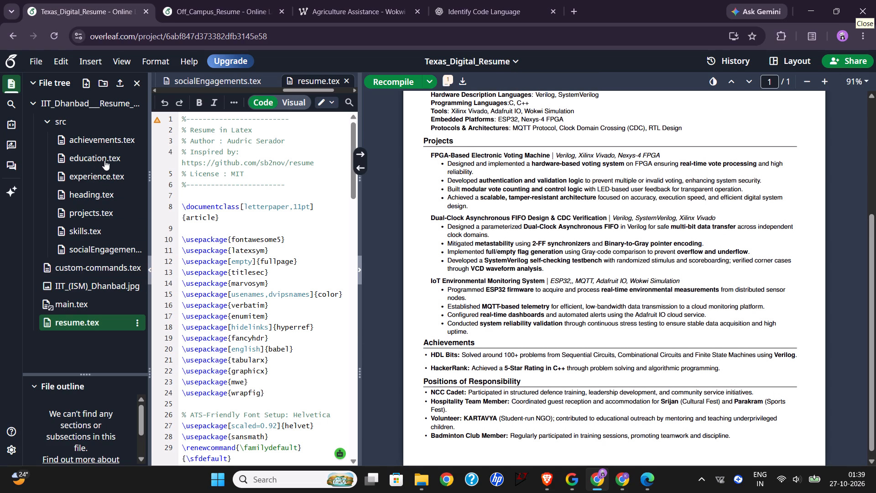
Delete the Embedded Platforms and Protocols & Architectures entries from the Technical Skills section in skills.tex.
left_click(111, 231)
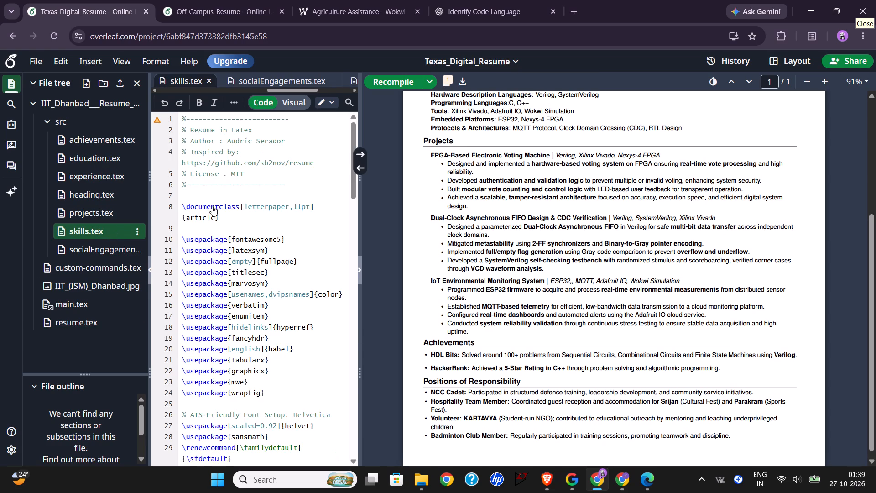
scroll(235, 208, "up", 1)
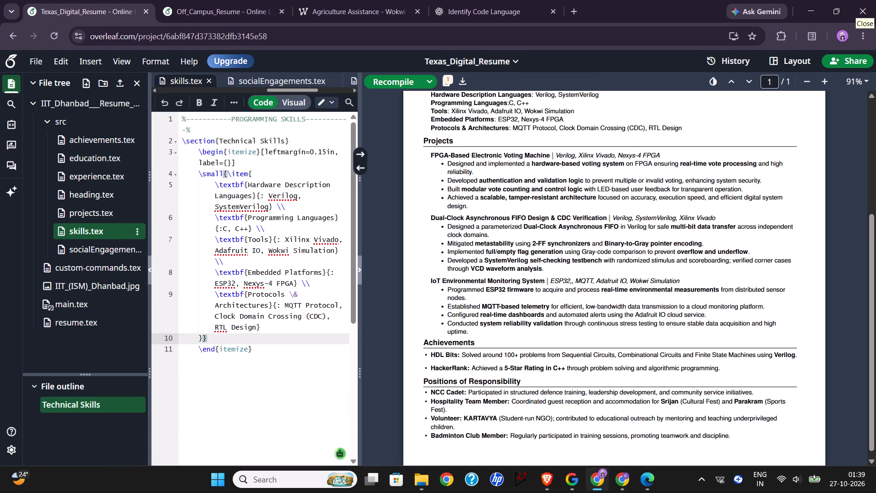
scroll(240, 317, "up", 1)
left_click(276, 330)
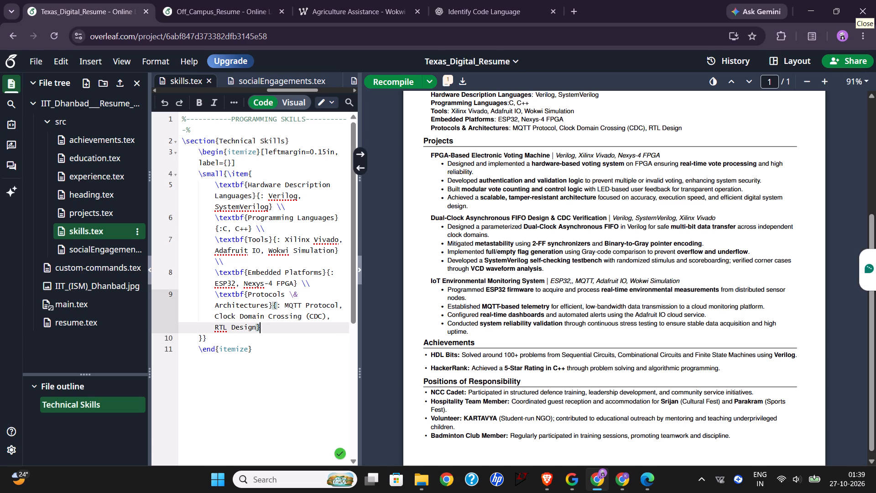
left_click_drag(276, 330, 215, 299)
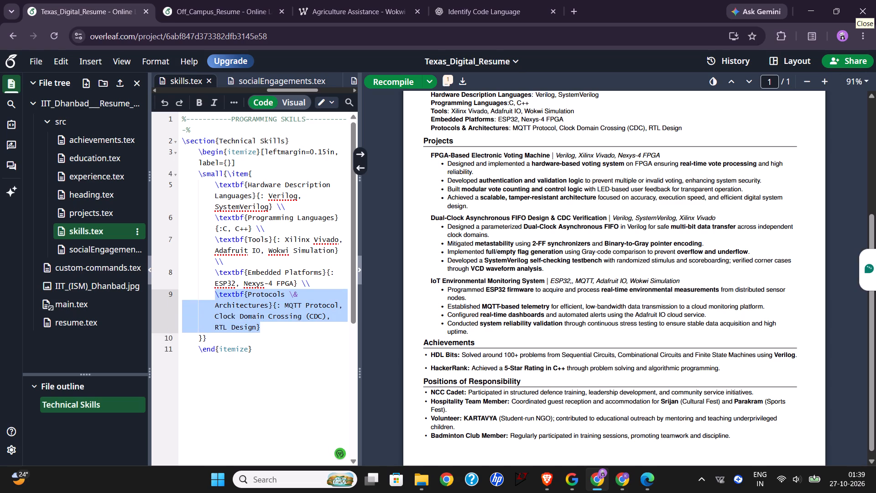
left_click_drag(215, 299, 210, 275)
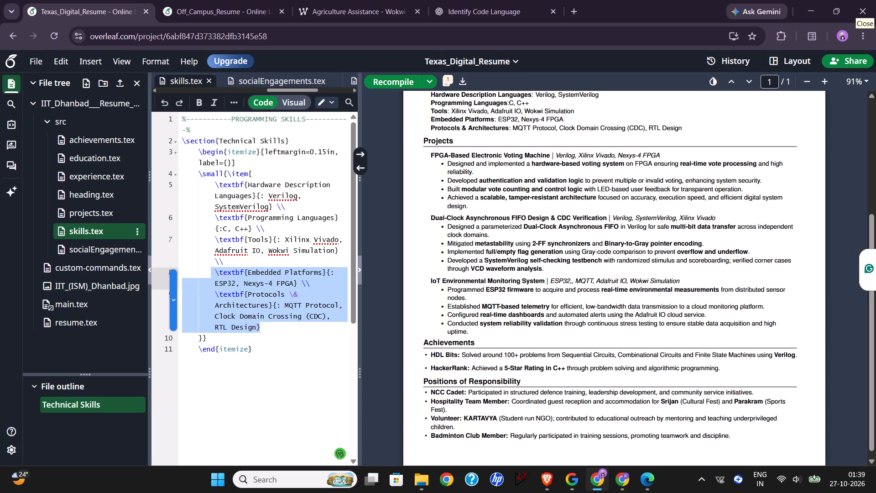
left_click_drag(210, 275, 214, 274)
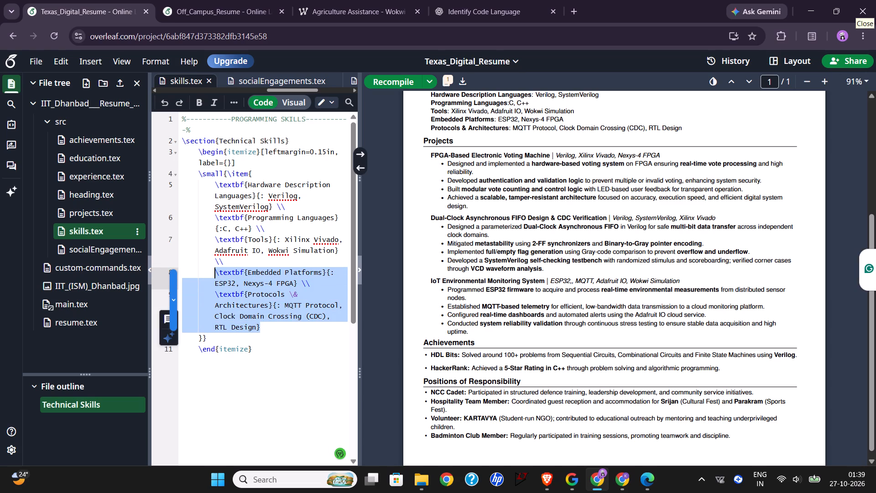
left_click(214, 274)
left_click(282, 327)
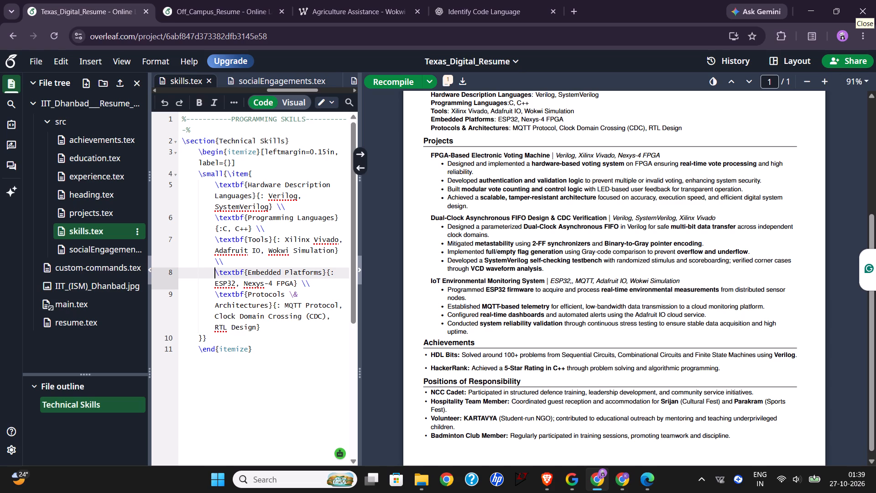
left_click_drag(282, 327, 209, 275)
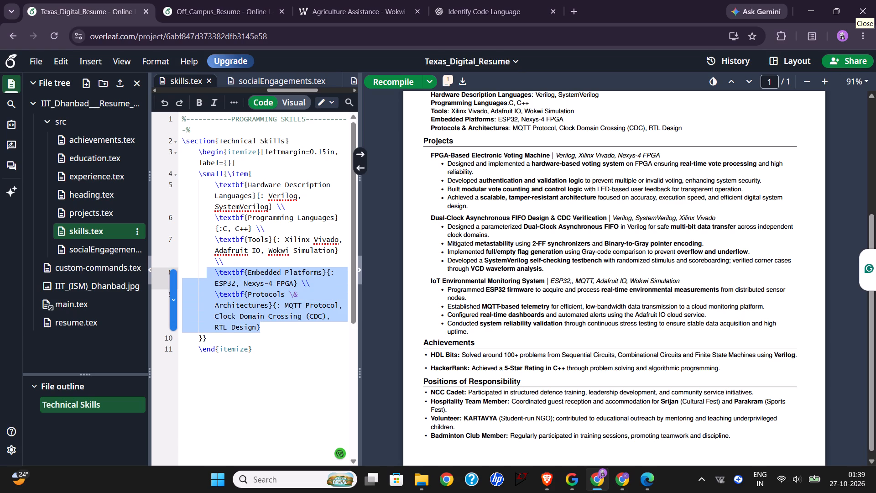
left_click_drag(209, 275, 212, 275)
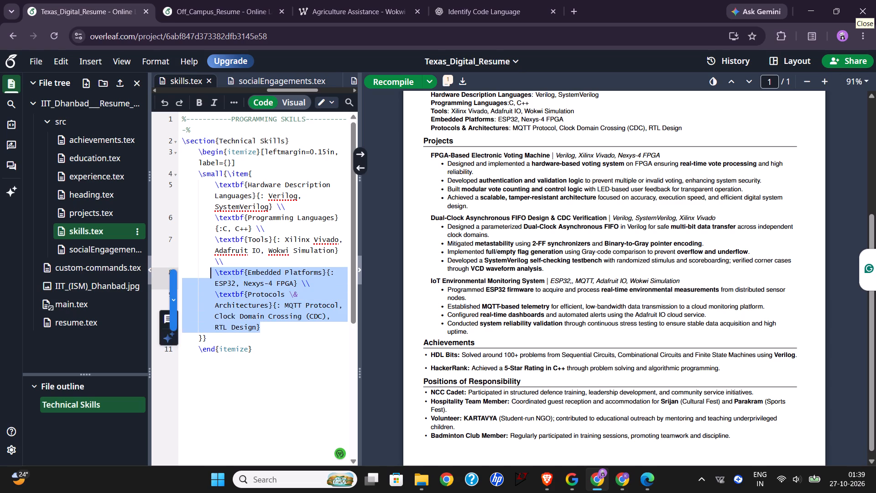
key("BackSpace")
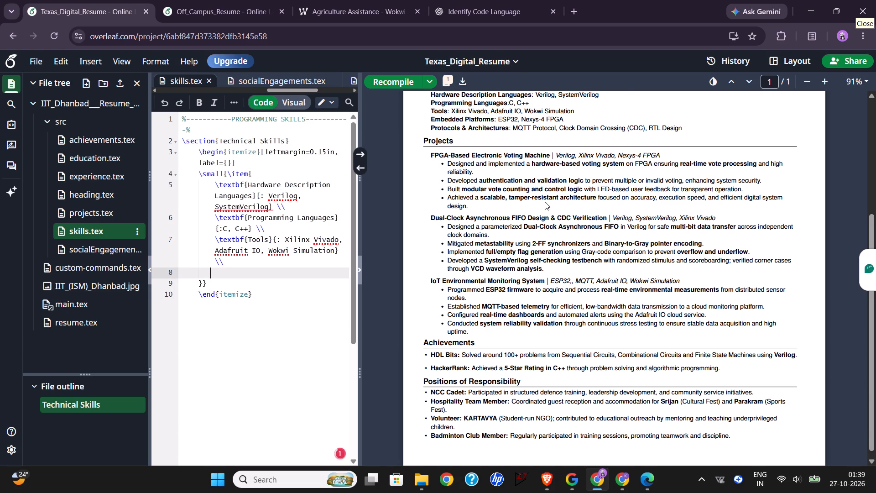
scroll(545, 202, "up", 2)
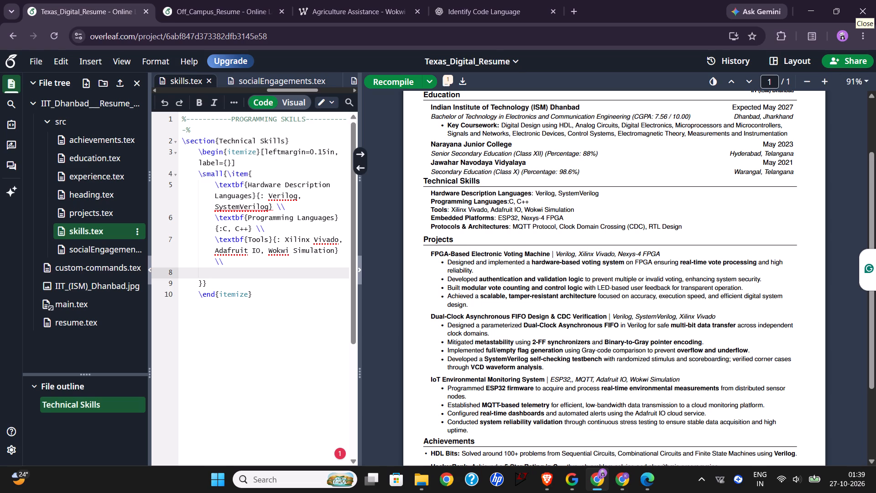
scroll(193, 205, "up", 2)
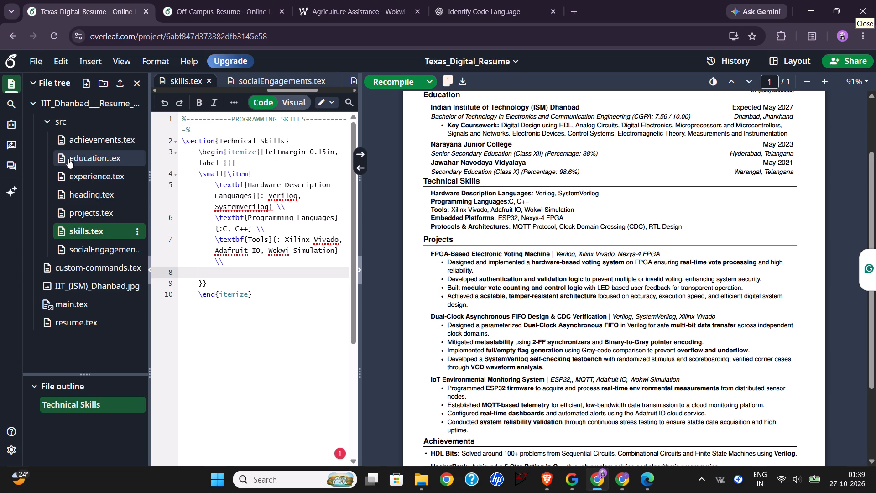
left_click(57, 158)
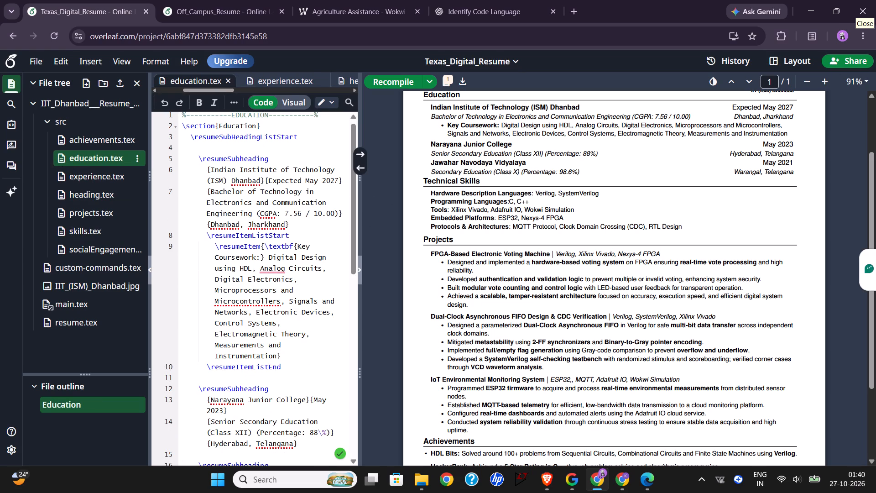
left_click(213, 247)
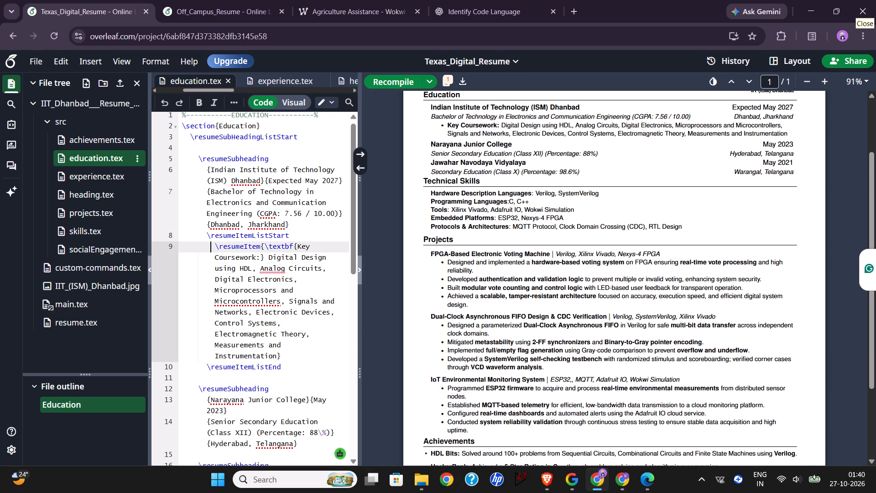
left_click_drag(213, 247, 285, 334)
scroll(270, 300, "up", 1)
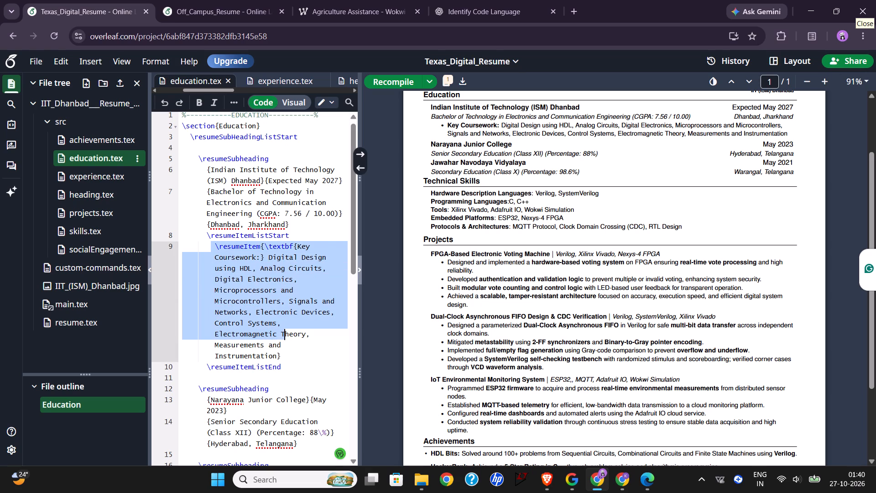
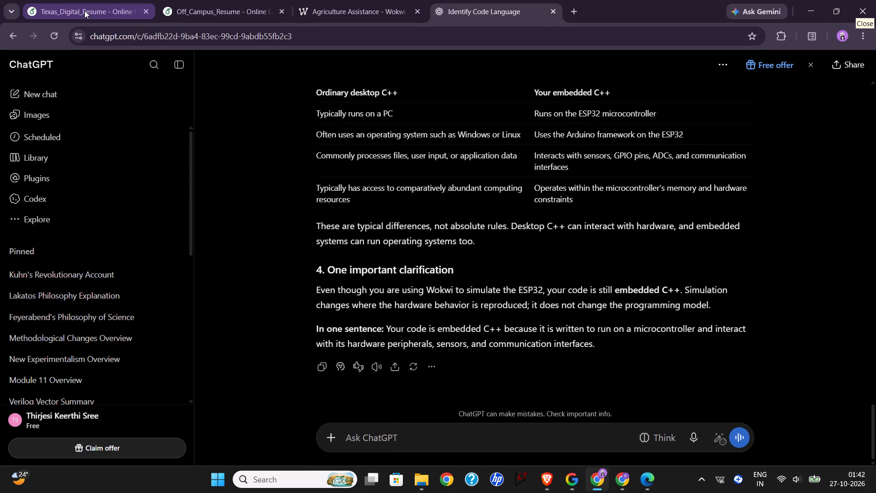
left_click(33, 5)
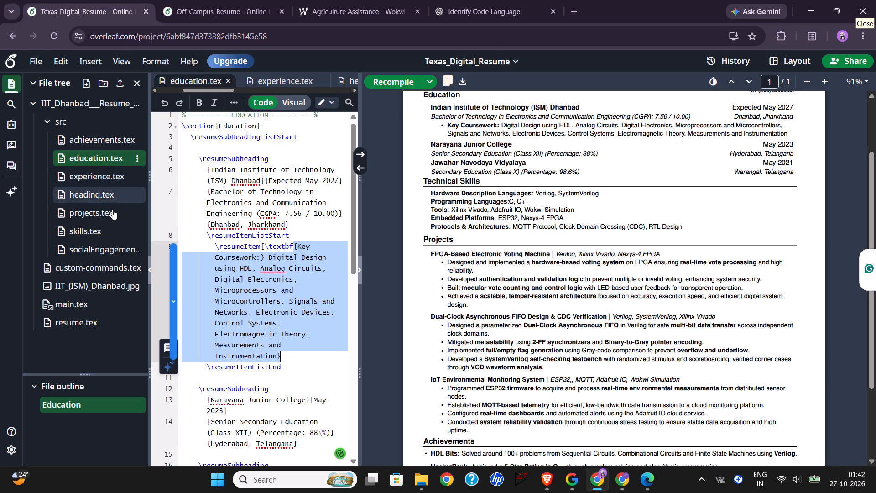
left_click(304, 330)
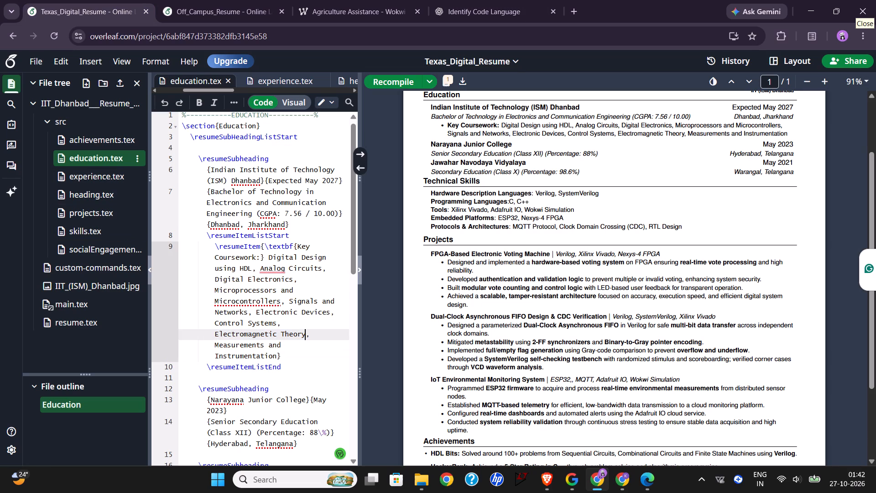
left_click_drag(291, 366, 192, 236)
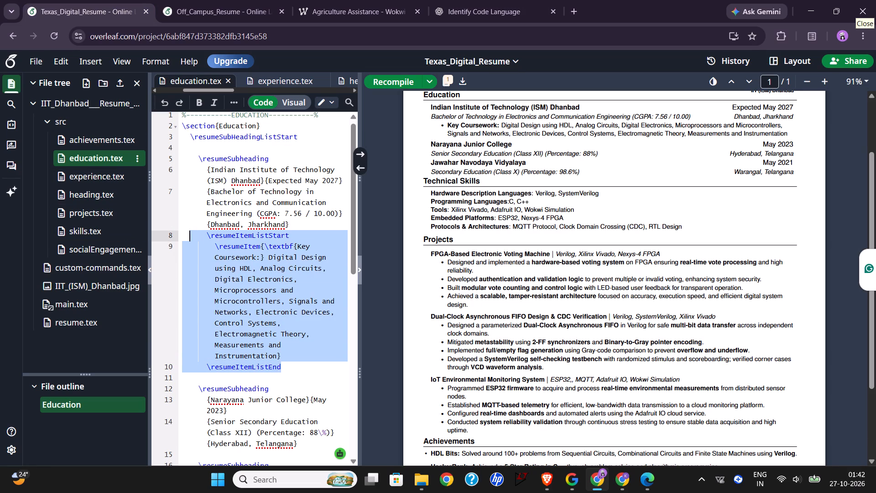
left_click_drag(192, 236, 193, 237)
key("BackSpace")
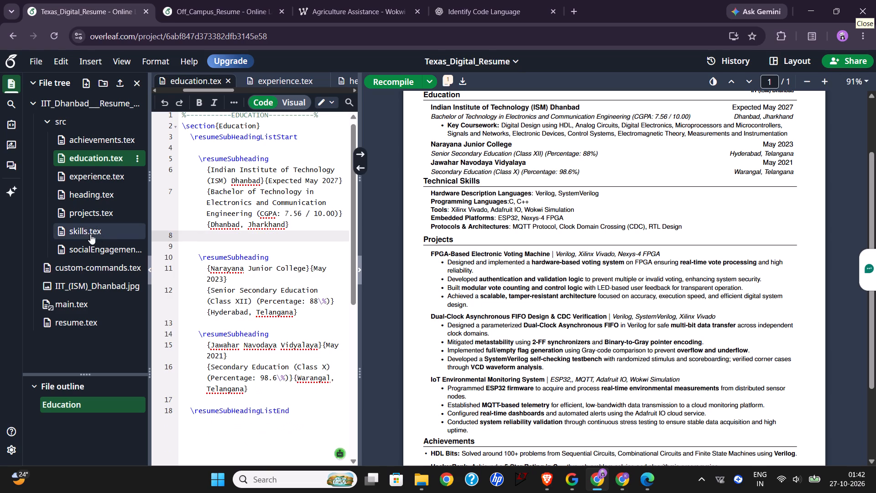
Replace the entire contents of skills.tex with the Technical Skills snippet copied from Gemini.
left_click(110, 232)
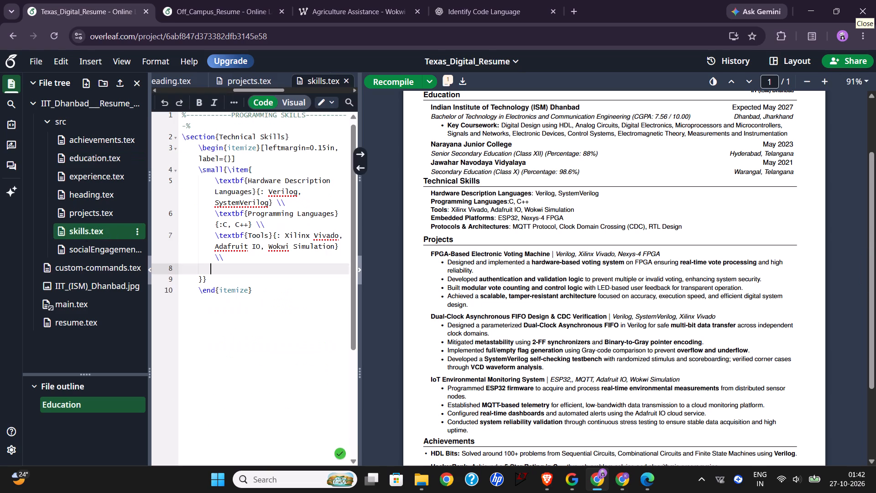
left_click(222, 240)
key("ctrl+a")
key("BackSpace")
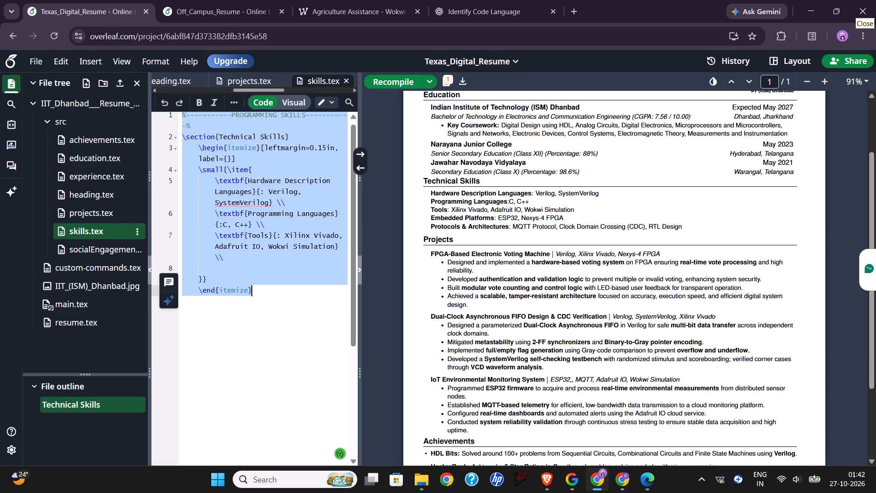
key("ctrl+v")
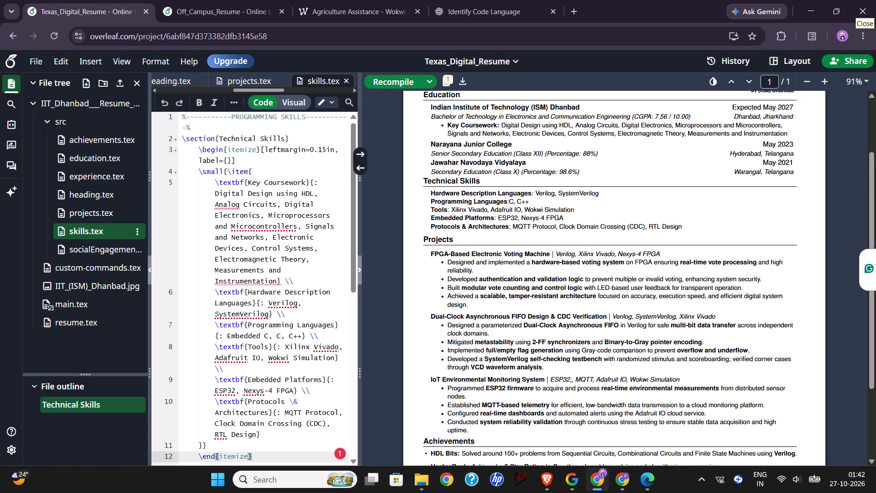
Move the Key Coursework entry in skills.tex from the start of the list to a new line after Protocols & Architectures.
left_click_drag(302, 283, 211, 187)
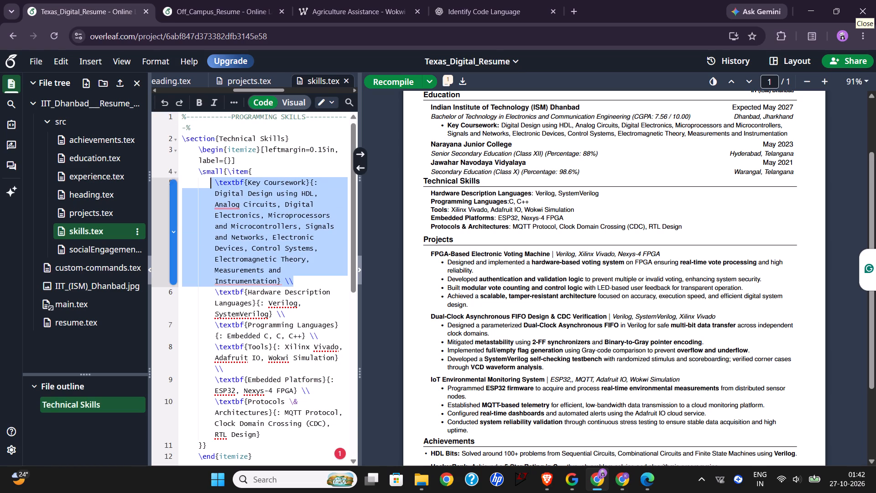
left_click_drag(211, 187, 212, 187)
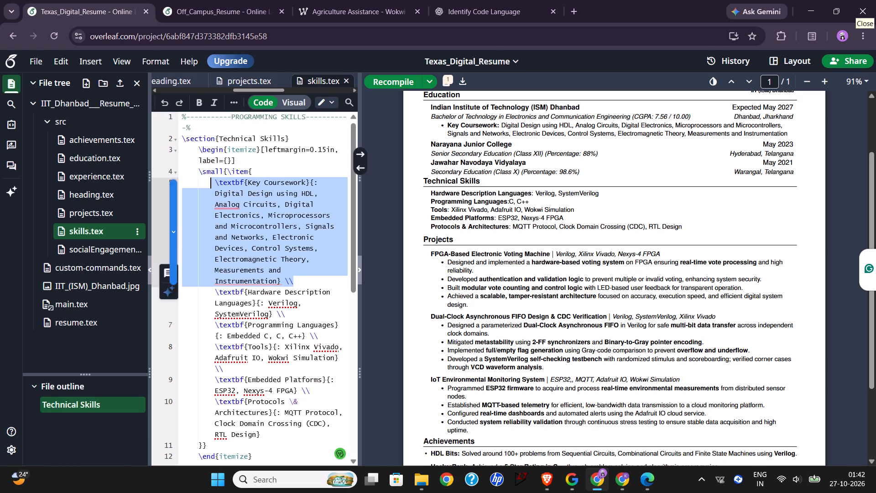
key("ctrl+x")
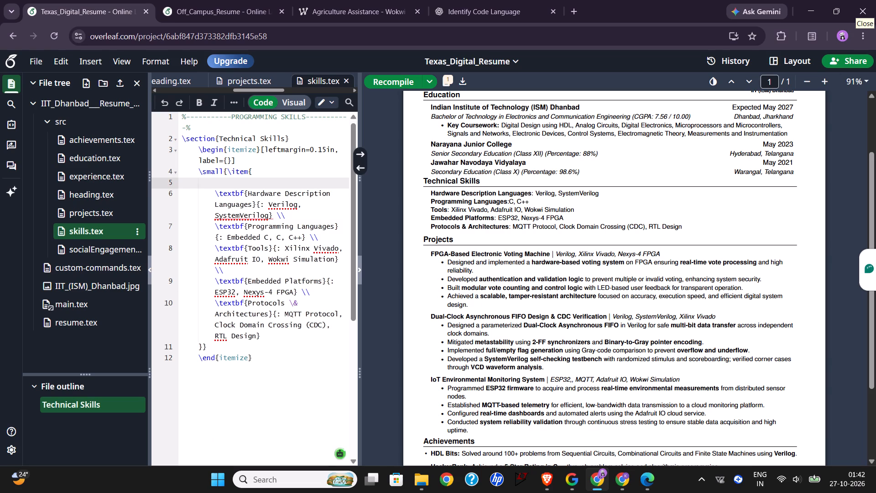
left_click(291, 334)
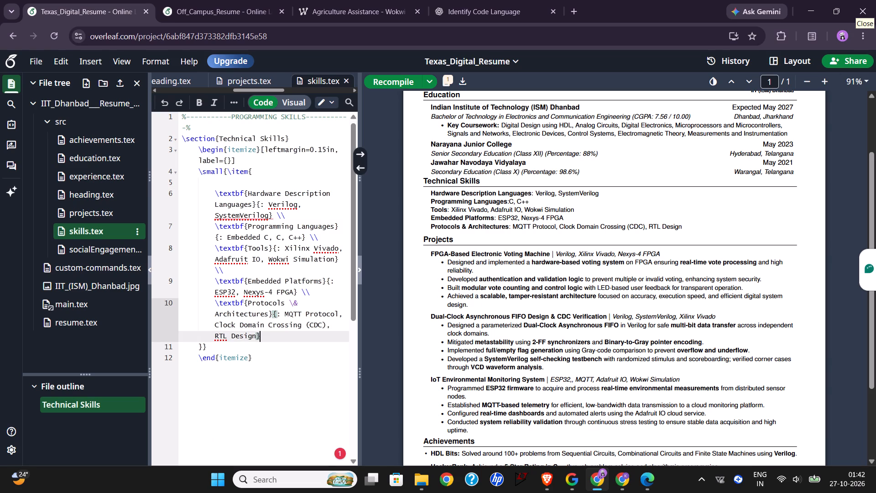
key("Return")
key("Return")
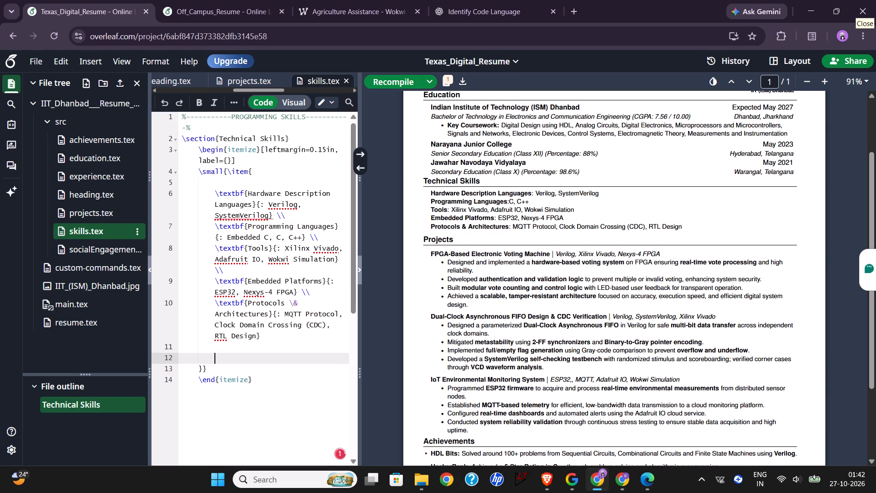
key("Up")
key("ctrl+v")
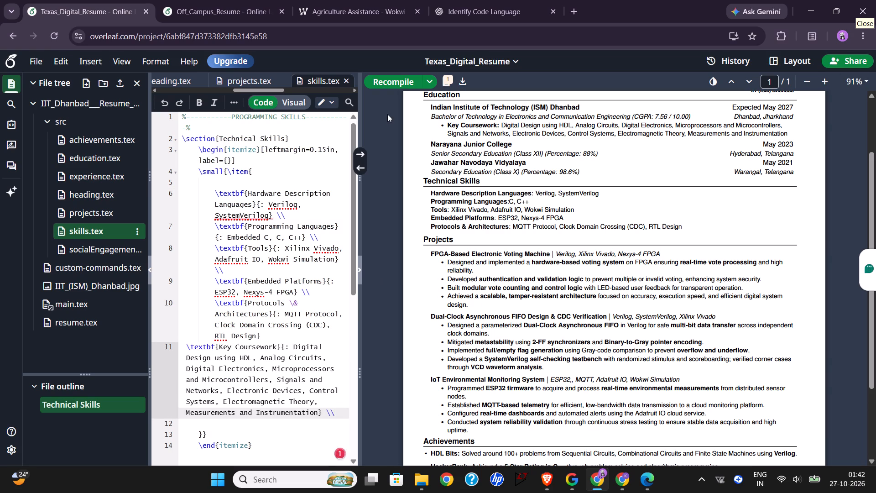
Recompile the resume from resume.tex and check the placement of Key Coursework in the Technical Skills preview.
left_click(106, 323)
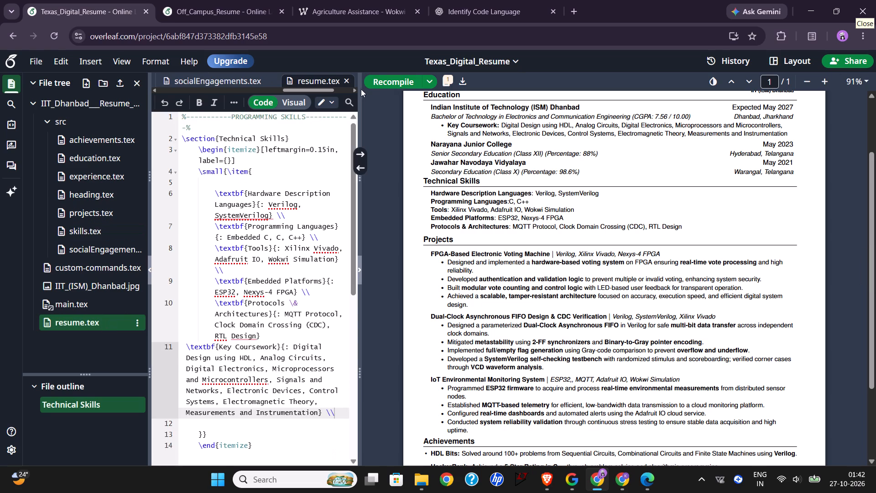
left_click(415, 77)
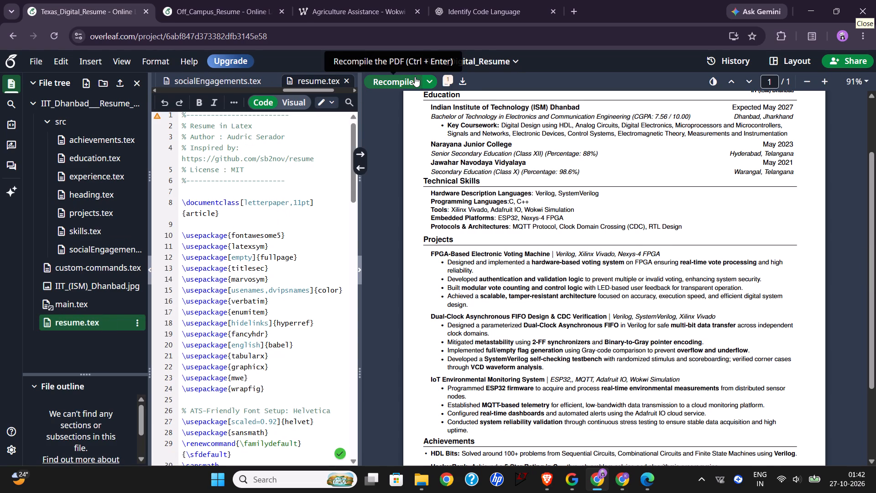
scroll(531, 181, "down", 1)
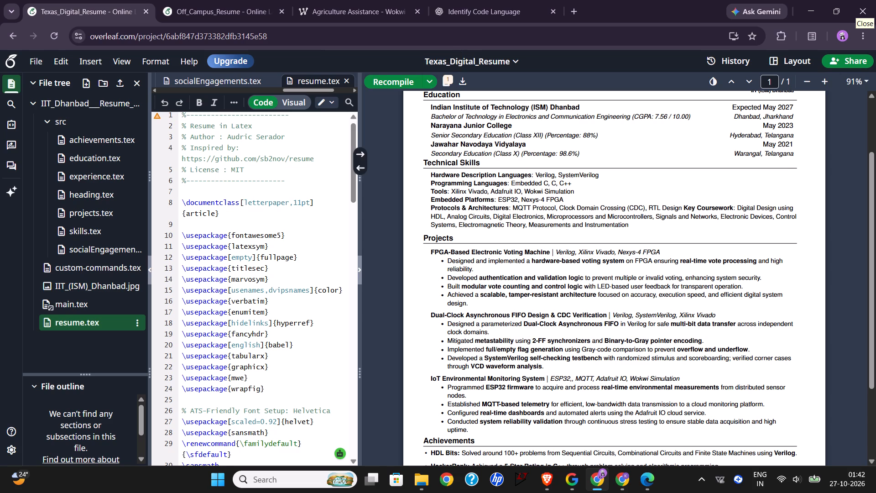
scroll(531, 181, "down", 1)
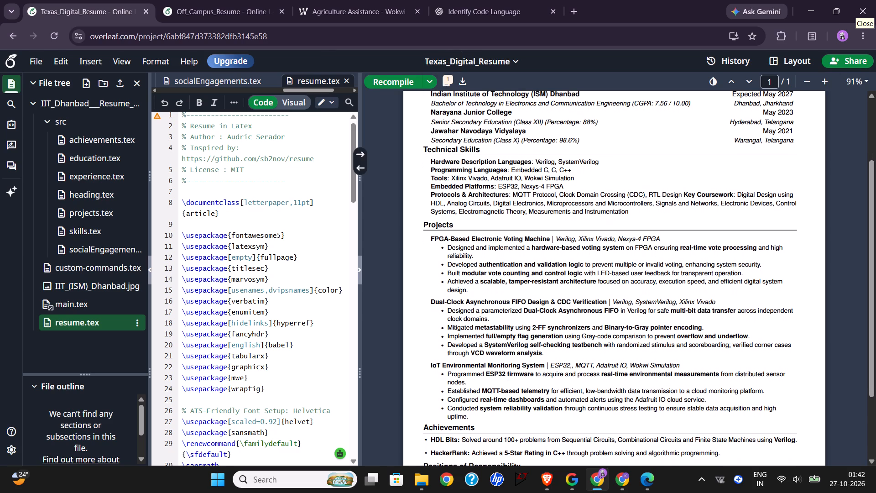
scroll(531, 181, "down", 1)
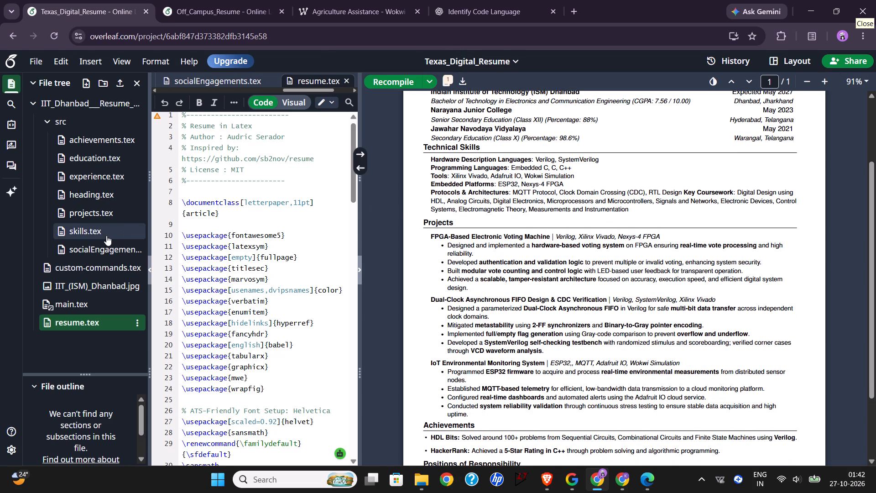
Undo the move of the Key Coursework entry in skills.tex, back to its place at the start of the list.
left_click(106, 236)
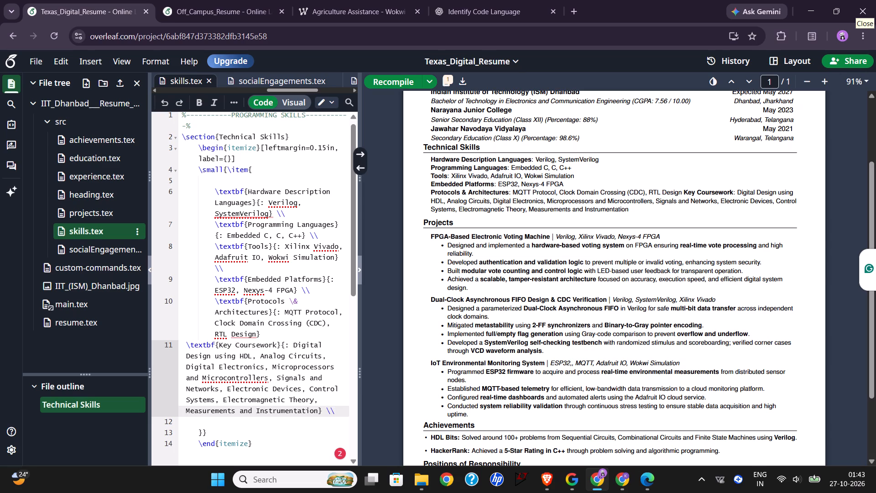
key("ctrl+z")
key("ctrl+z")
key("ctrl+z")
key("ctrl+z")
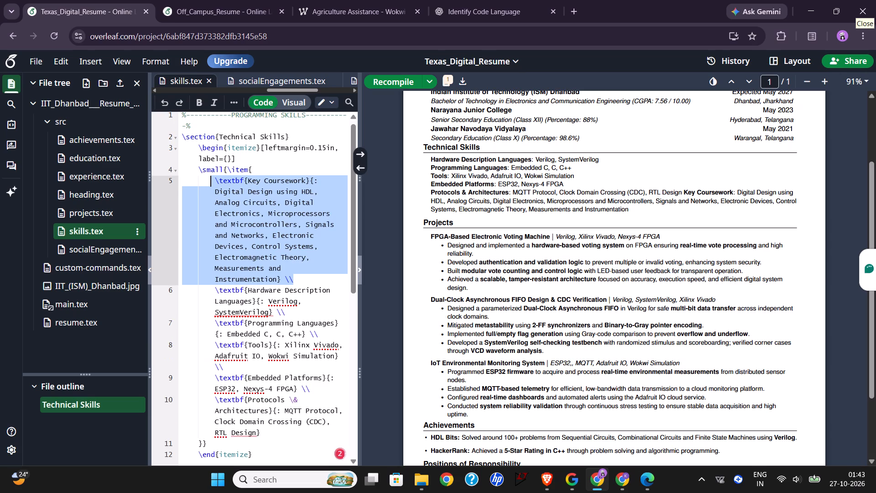
Add a \\ line break after RTL Design in the Protocols & Architectures entry, followed by a new line.
scroll(268, 374, "down", 1)
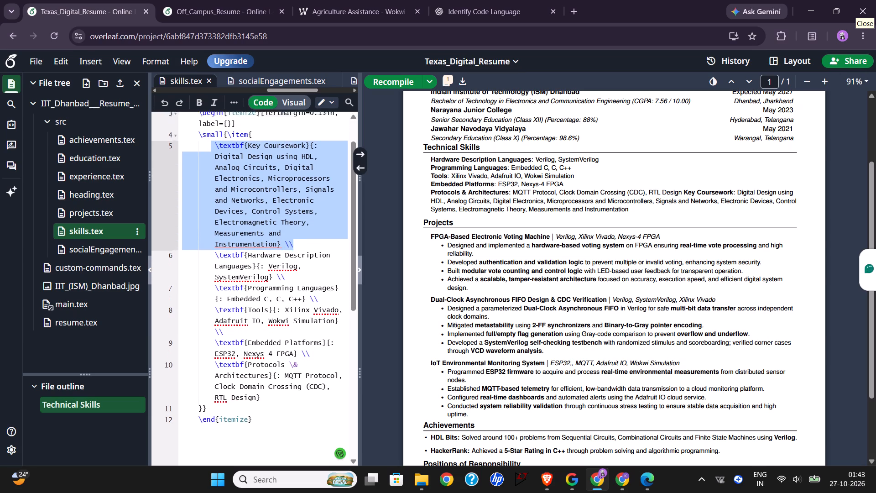
scroll(268, 374, "down", 1)
left_click(264, 385)
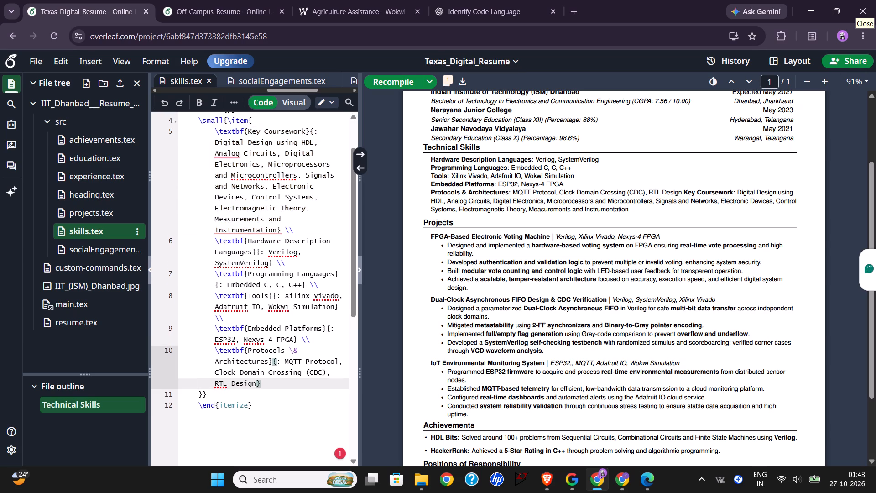
type("\\\\")
key("Return")
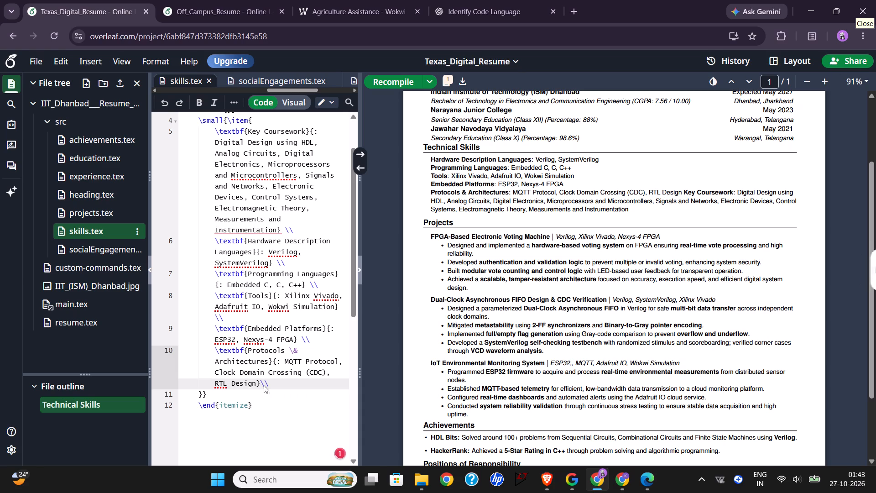
Move the Key Coursework entry, including its line break, to an indented line directly below Protocols & Architectures in skills.tex.
scroll(264, 385, "up", 1)
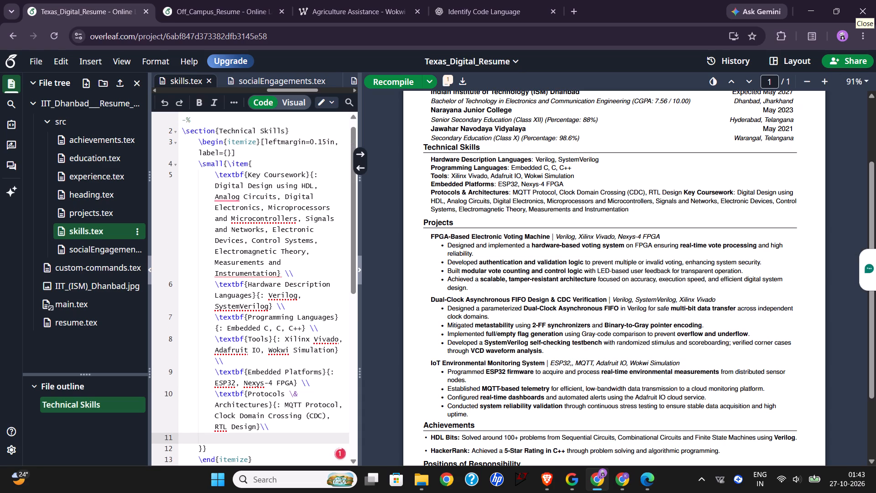
left_click_drag(216, 178, 284, 274)
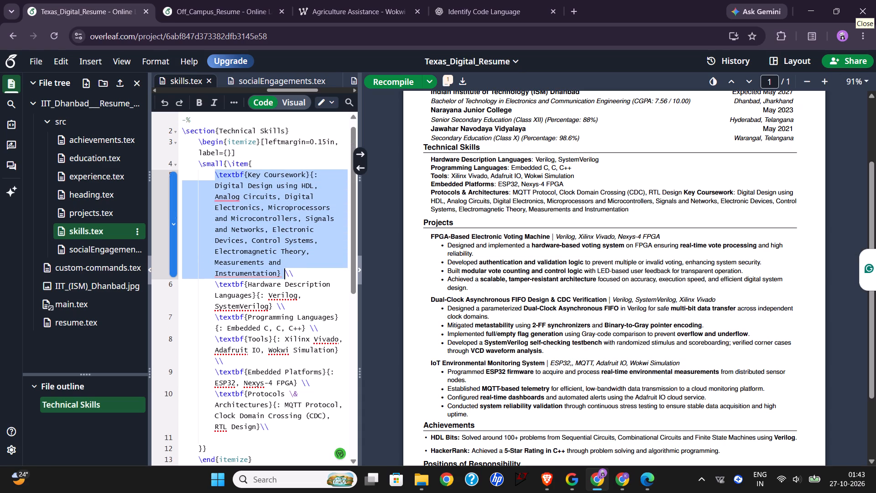
left_click_drag(284, 274, 295, 274)
left_click_drag(295, 274, 295, 274)
key("ctrl+x")
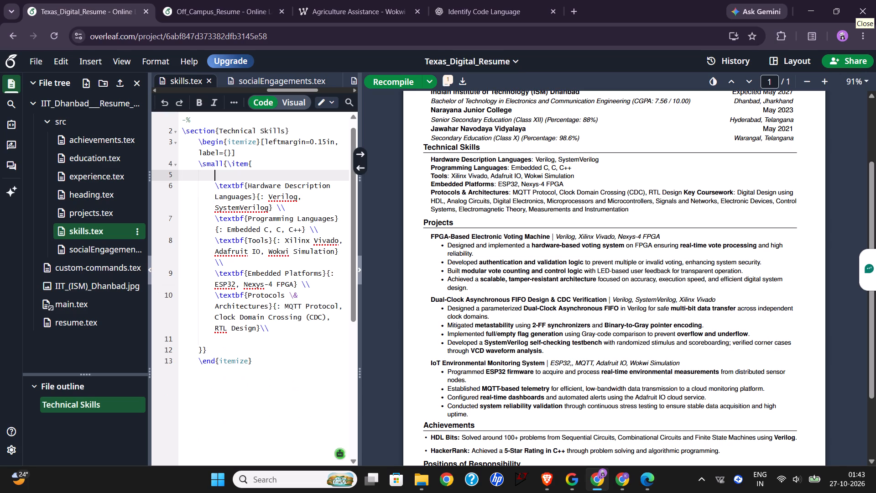
left_click(302, 335)
left_click(302, 329)
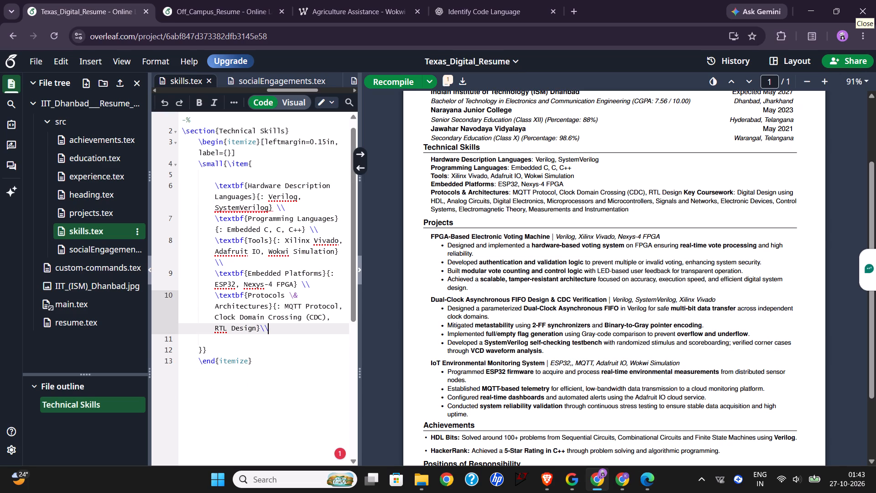
key("Return")
key("Return")
key("Up")
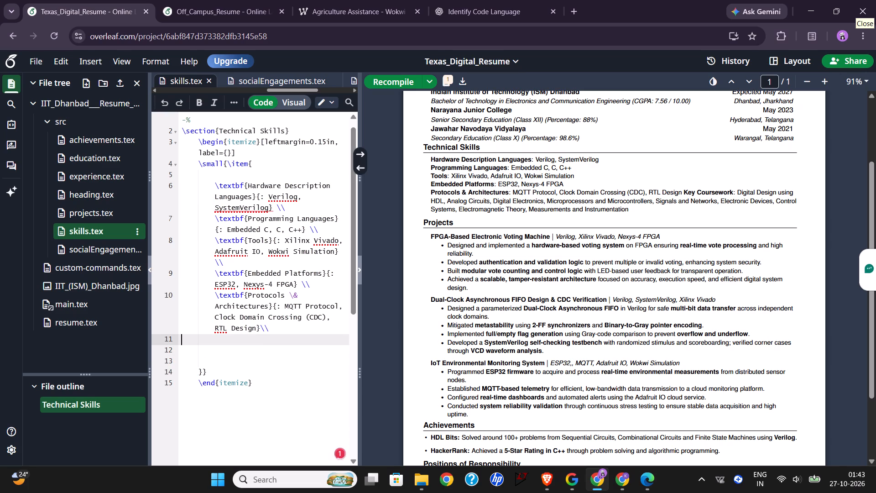
key("space")
key("space")
key("space")
key("space")
key("space")
key("space")
key("space")
key("space")
key("ctrl+v")
scroll(362, 362, "down", 1)
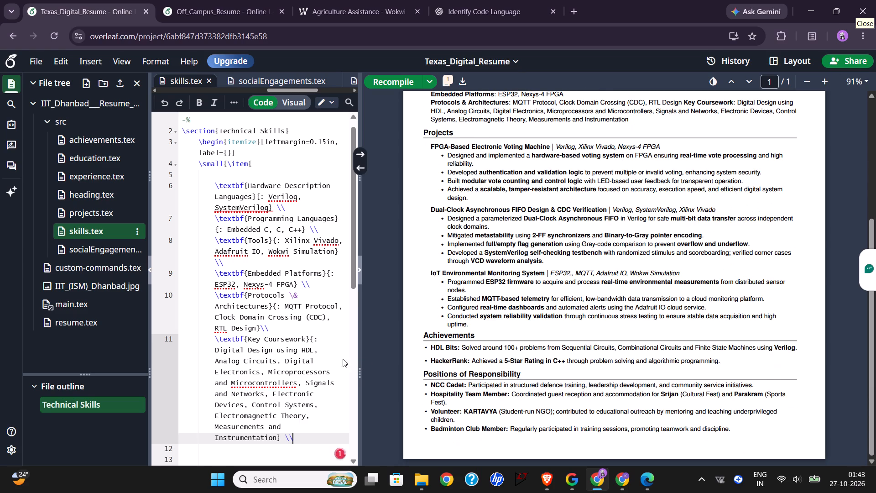
Remove the trailing \\ line break and space after the Key Coursework entry in skills.tex.
scroll(292, 355, "down", 1)
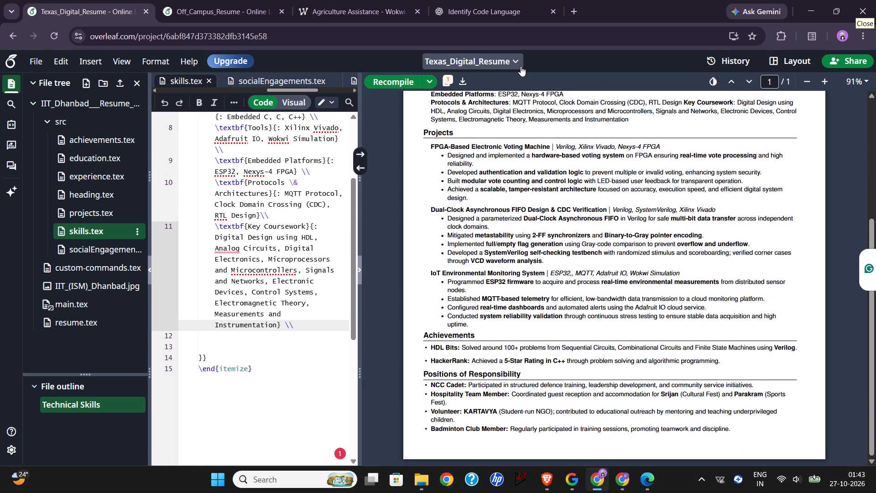
key("BackSpace")
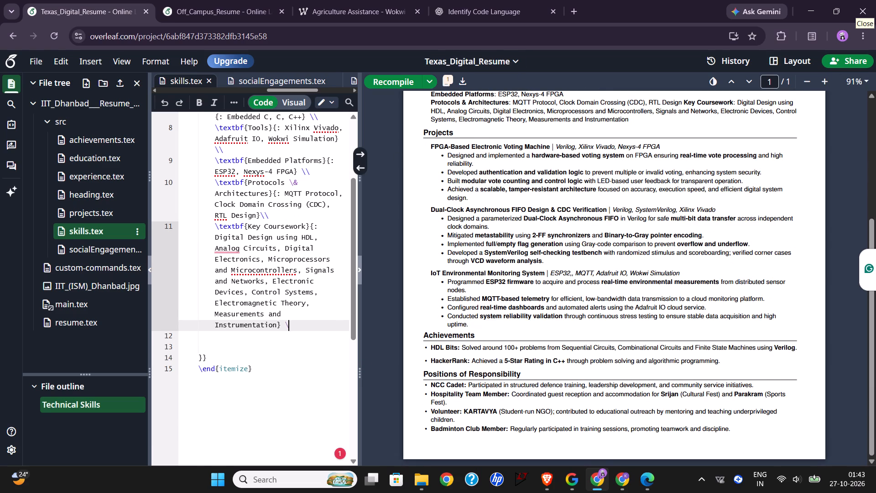
key("BackSpace")
key("BackSpace")
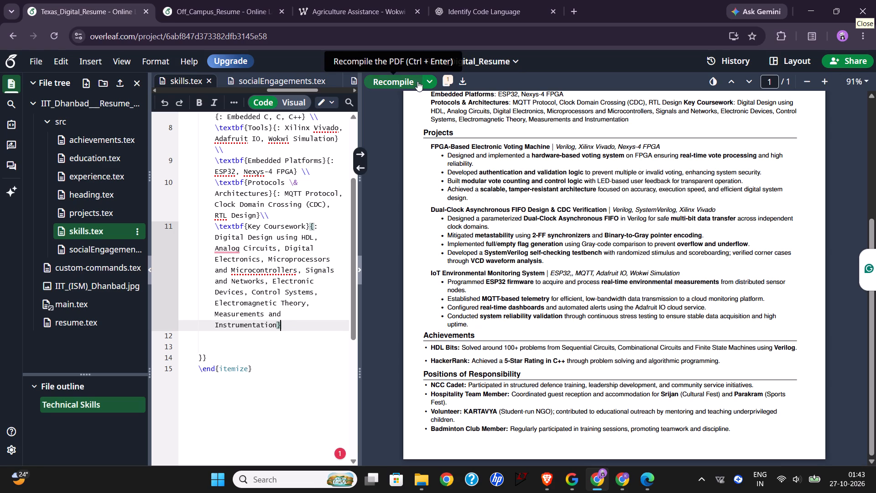
Recompile the resume PDF from resume.tex.
left_click(370, 79)
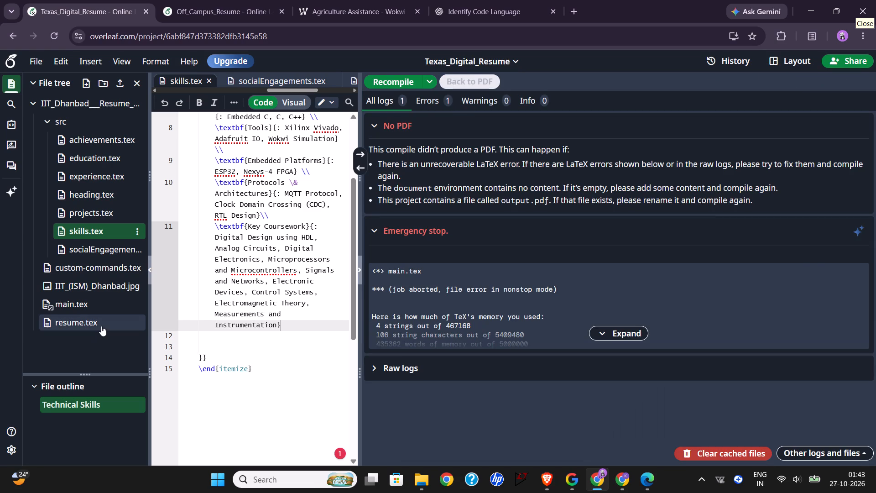
left_click(40, 319)
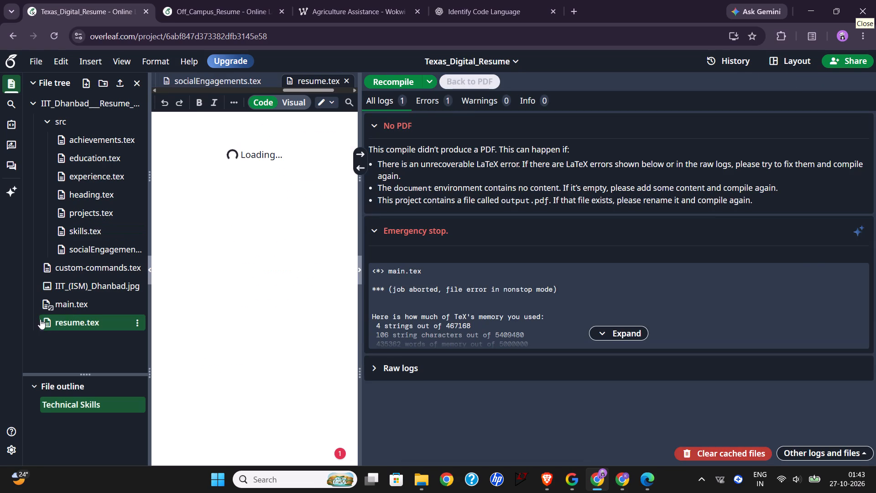
left_click(373, 82)
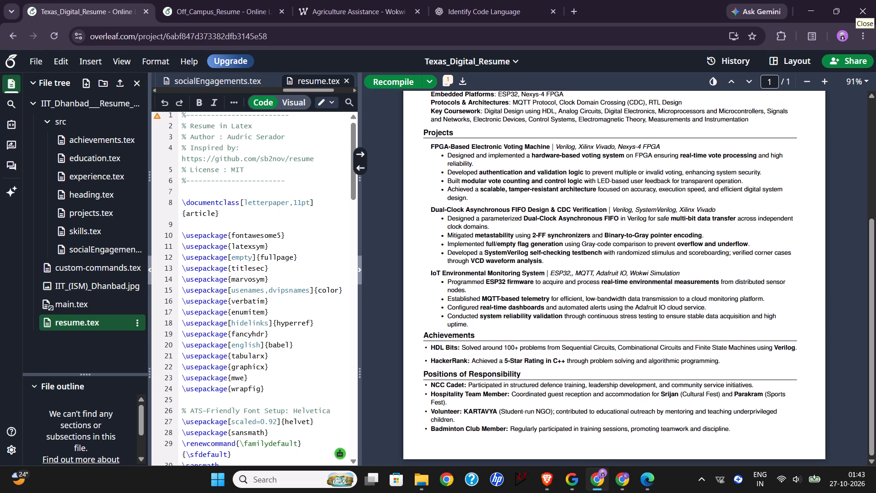
Review the recompiled resume preview from Education and Technical Skills through Achievements and Positions of Responsibility.
scroll(466, 277, "up", 2)
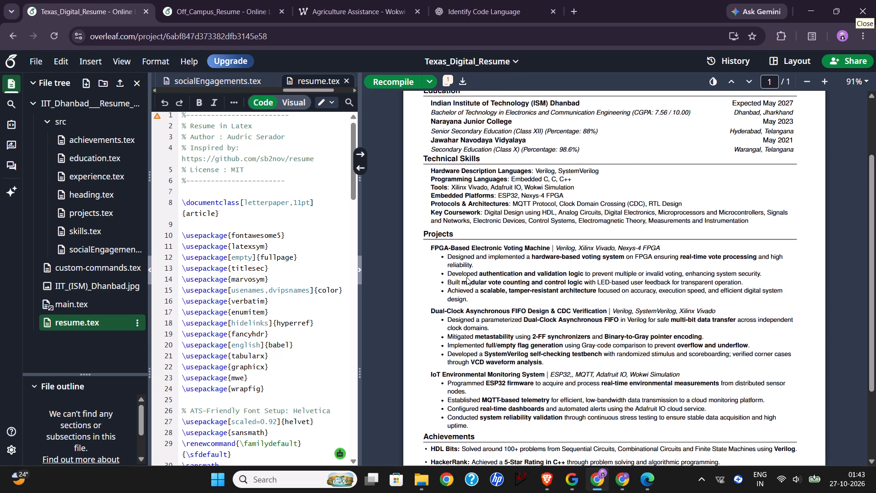
scroll(503, 287, "down", 1)
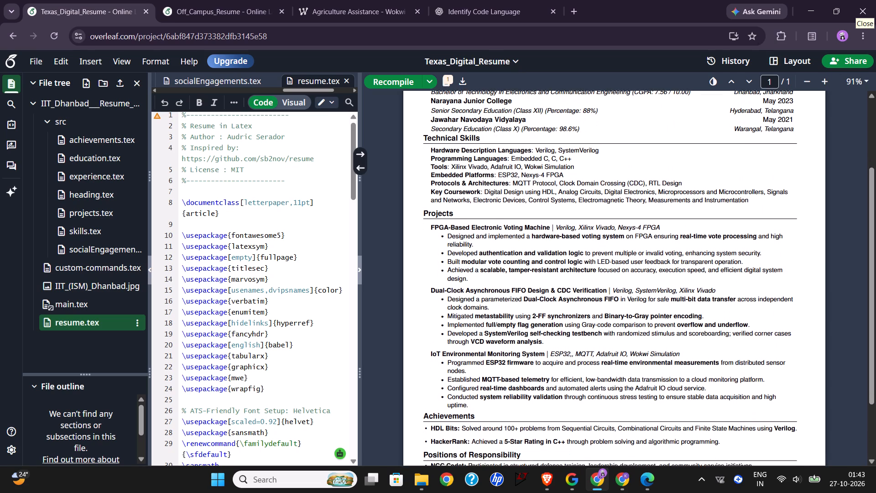
scroll(503, 287, "down", 3)
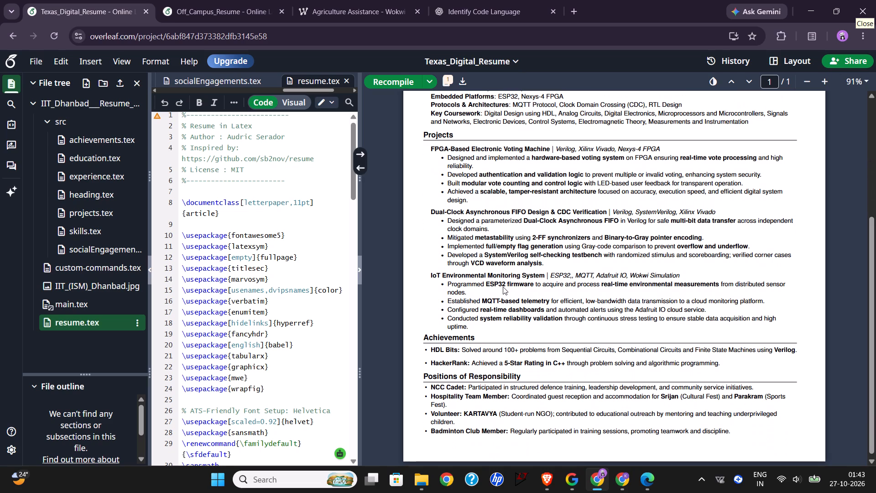
scroll(503, 287, "down", 2)
scroll(277, 290, "up", 3)
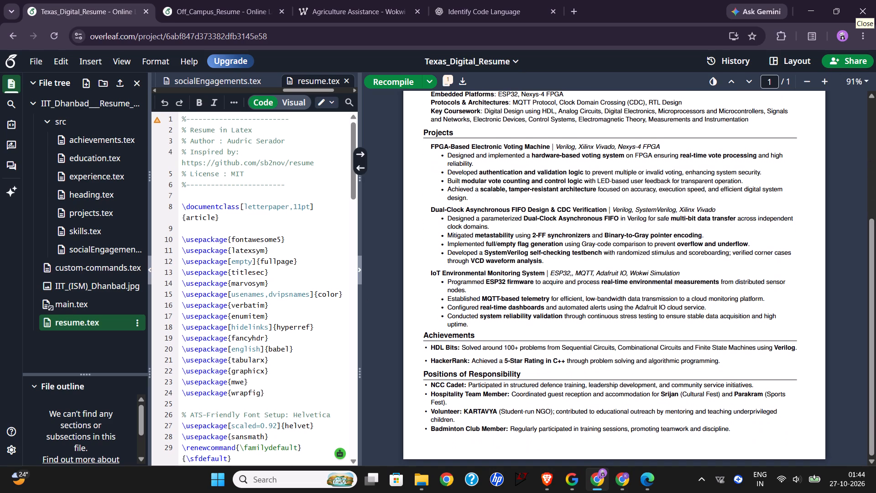
scroll(277, 290, "down", 3)
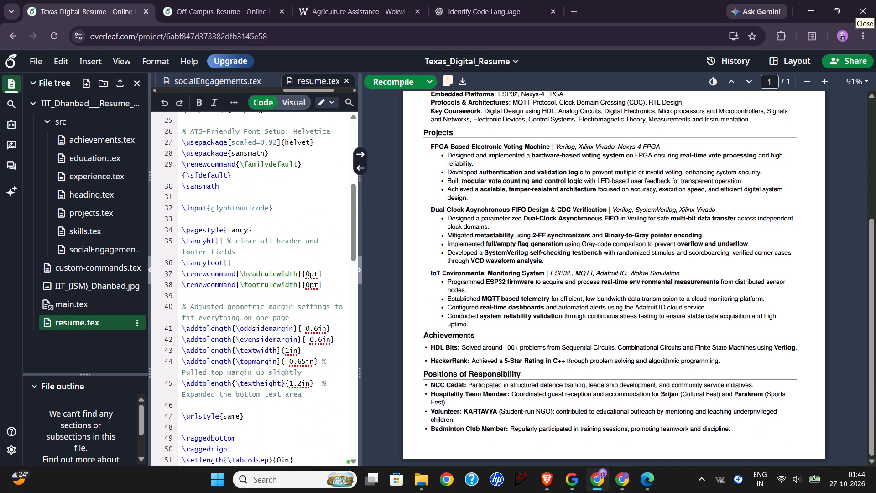
left_click_drag(474, 360, 627, 342)
left_click(620, 380)
left_click(60, 141)
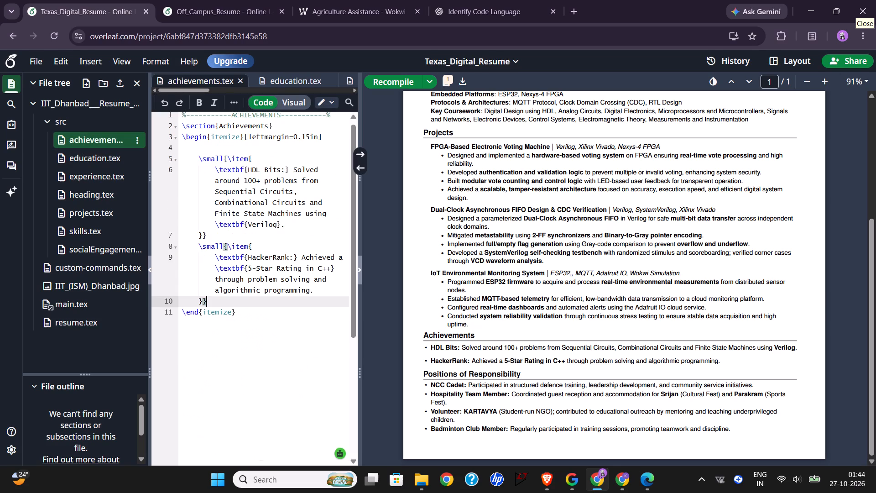
left_click(268, 224)
key("ctrl+a")
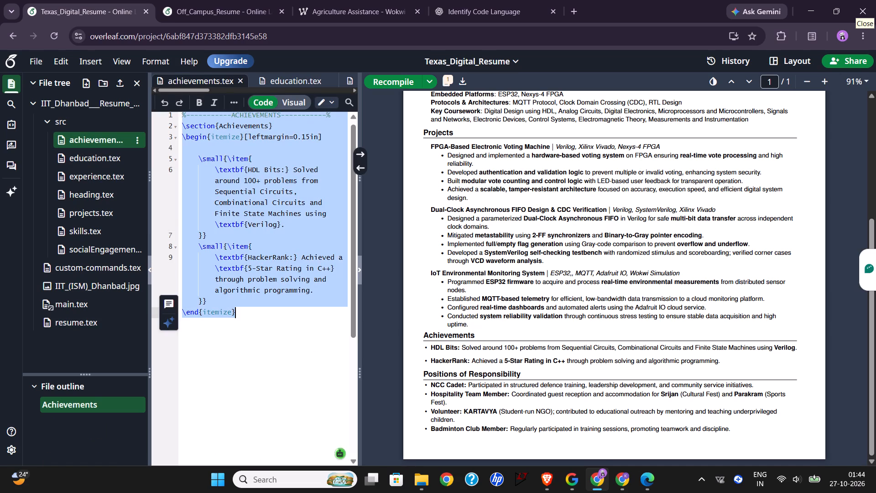
key("ctrl+a")
key("ctrl+c")
left_click(268, 224)
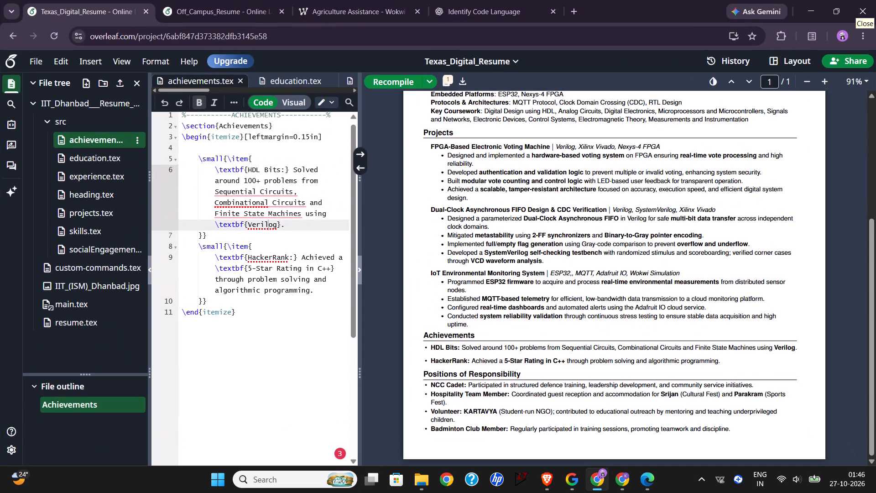
left_click(108, 232)
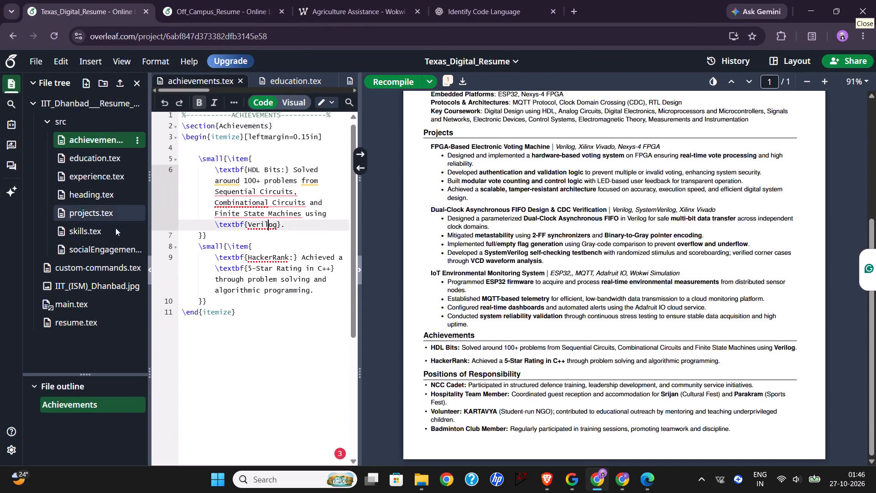
left_click(259, 330)
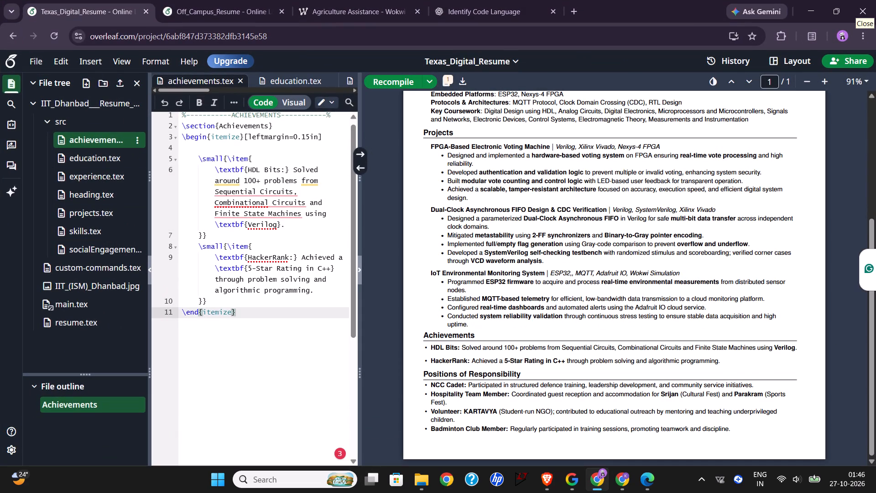
key("ctrl+a")
key("BackSpace")
key("ctrl+v")
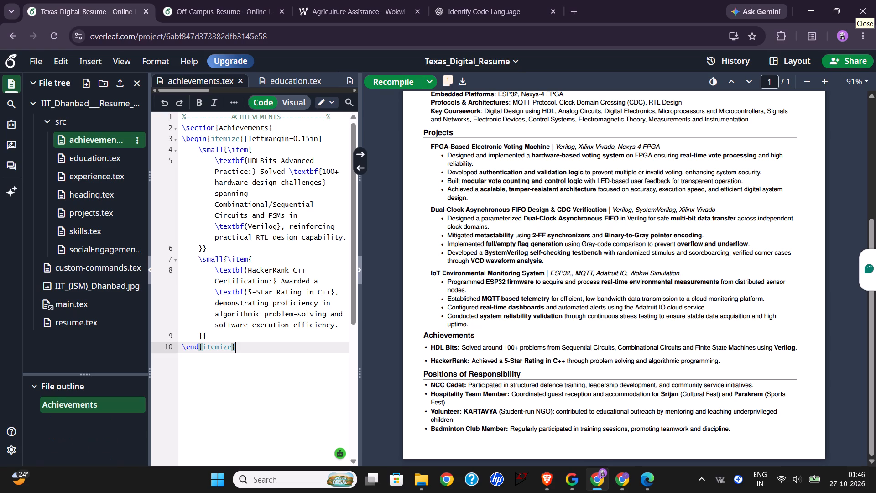
Open resume.tex, recompile the resume and check the updated PDF up to the top of its first page.
left_click(104, 324)
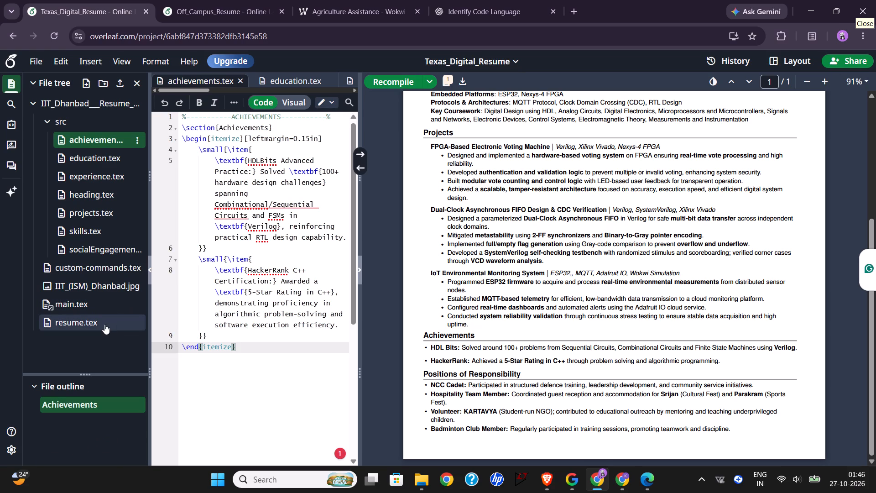
left_click(370, 81)
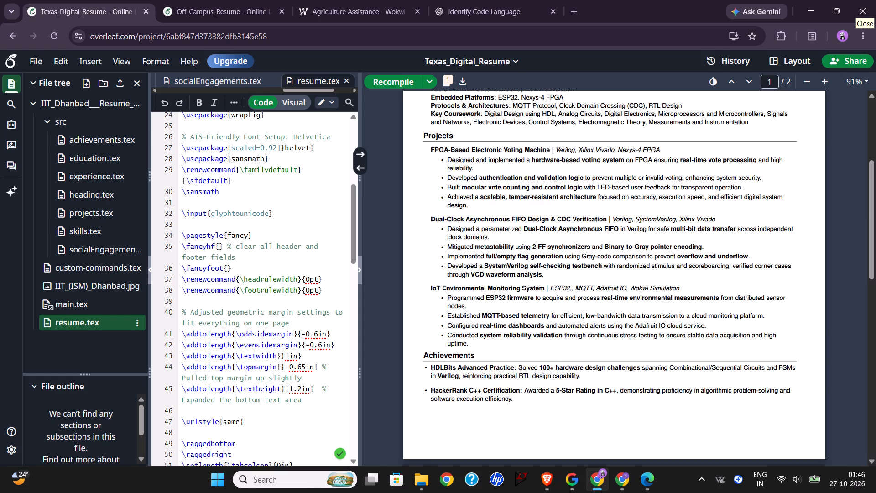
scroll(547, 246, "up", 5)
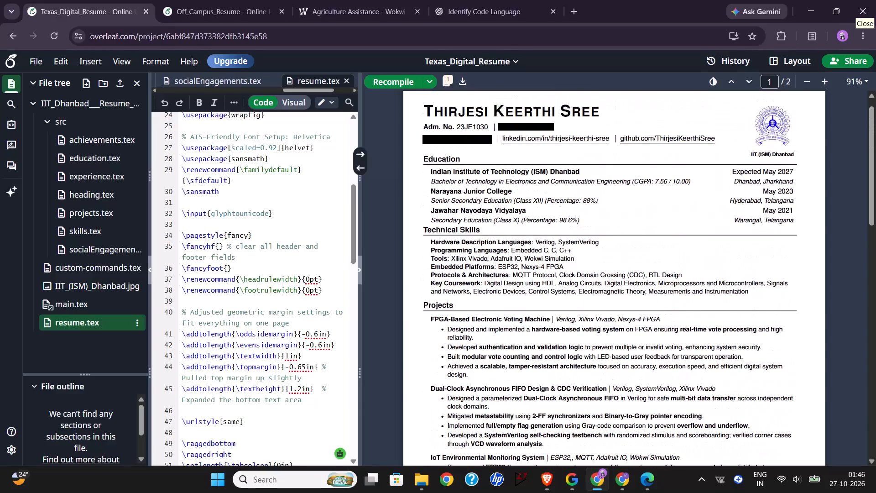
Review both pages of the recompiled resume PDF, from the heading and Projects through Achievements to Positions of Responsibility.
scroll(547, 246, "down", 6)
scroll(547, 246, "up", 1)
scroll(547, 246, "down", 3)
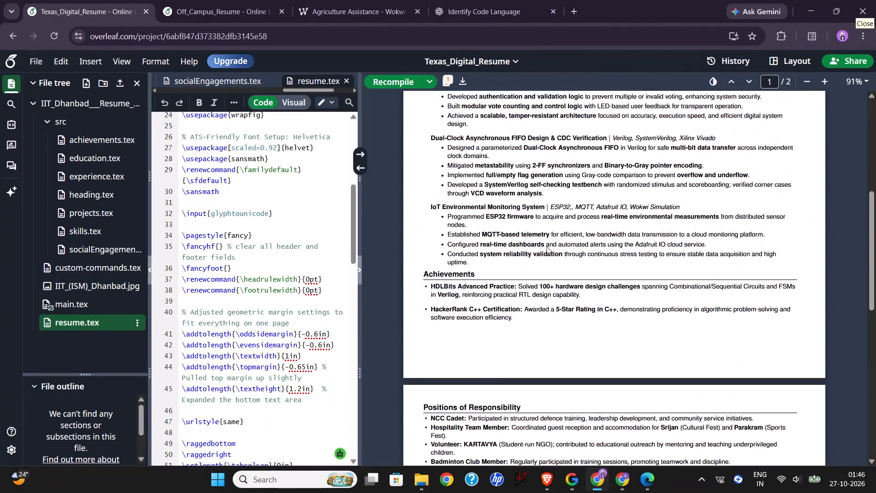
scroll(547, 246, "down", 2)
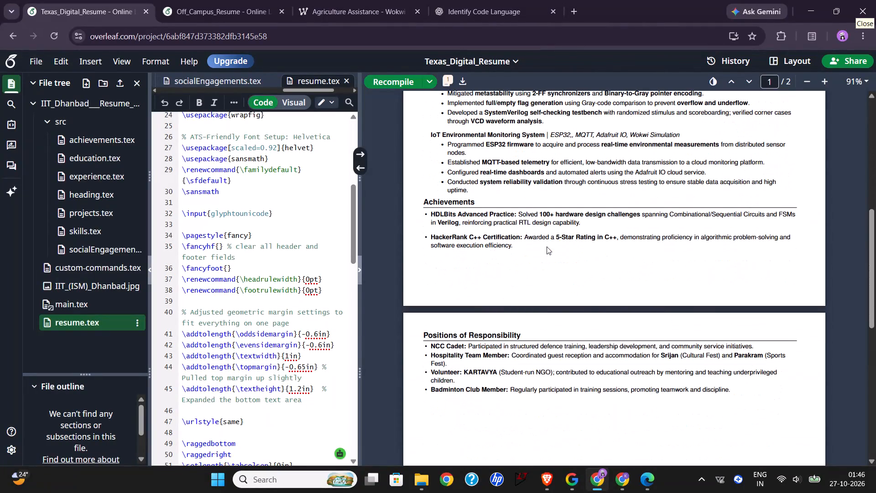
scroll(547, 246, "up", 2)
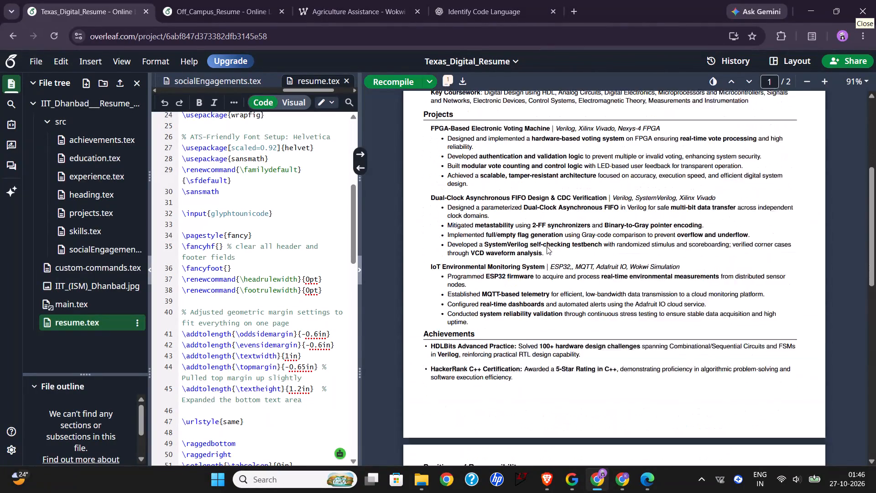
scroll(547, 246, "up", 3)
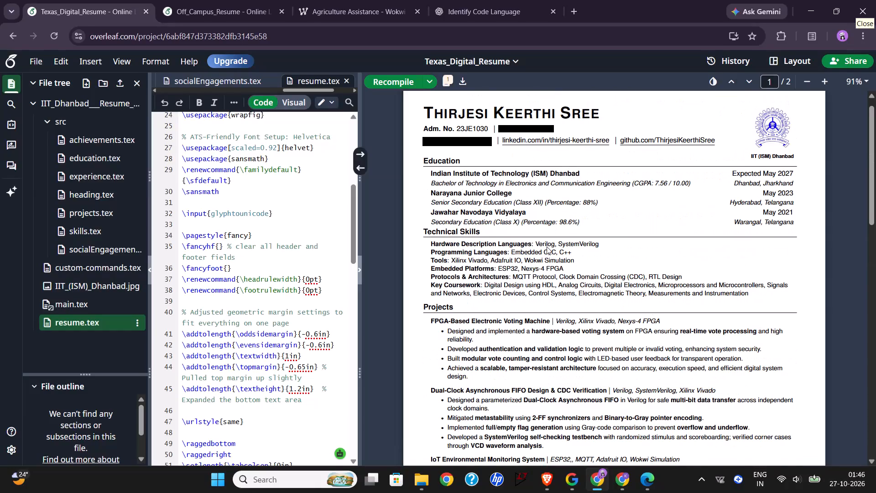
scroll(547, 246, "down", 5)
scroll(547, 246, "up", 1)
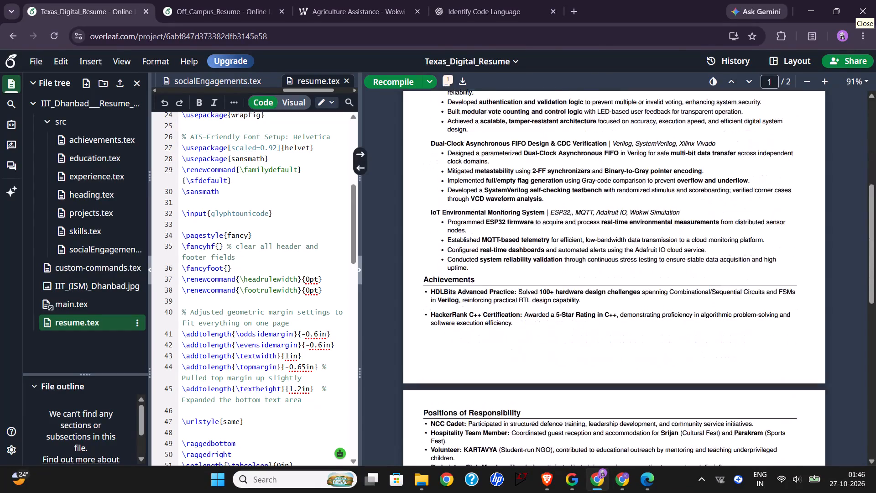
scroll(547, 246, "up", 1)
scroll(547, 246, "down", 6)
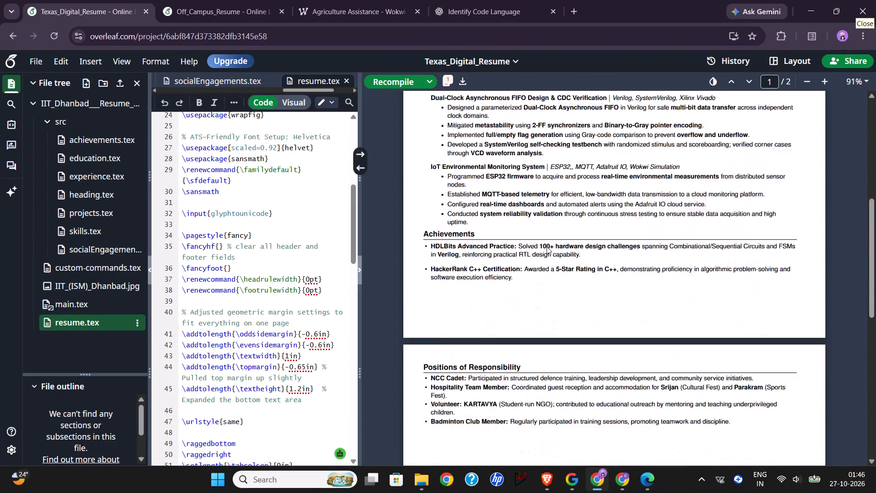
scroll(547, 246, "up", 2)
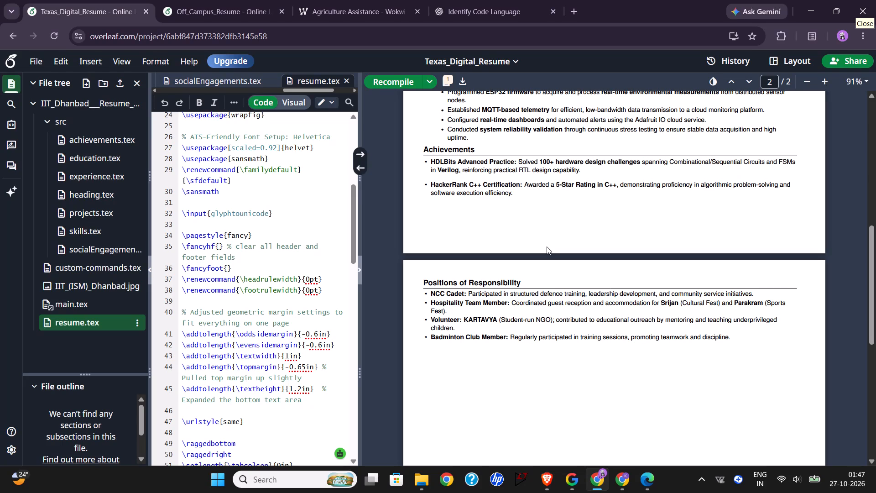
scroll(547, 246, "up", 4)
scroll(481, 409, "down", 1)
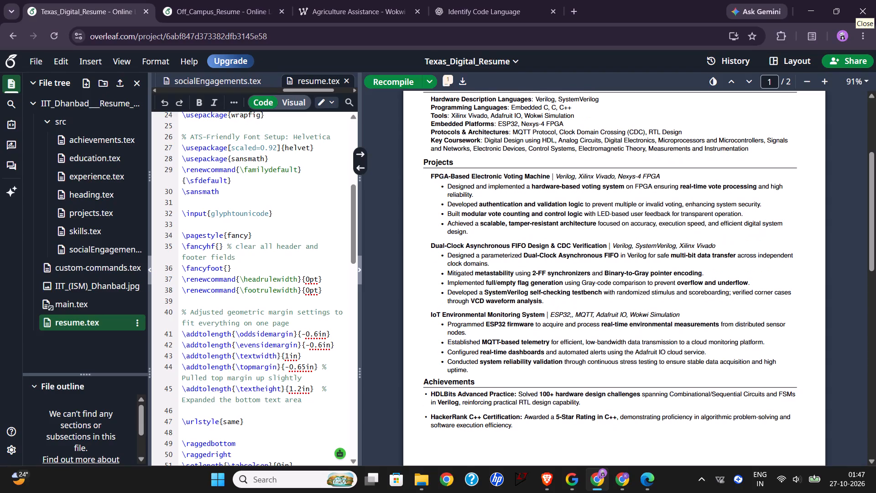
scroll(540, 178, "up", 1)
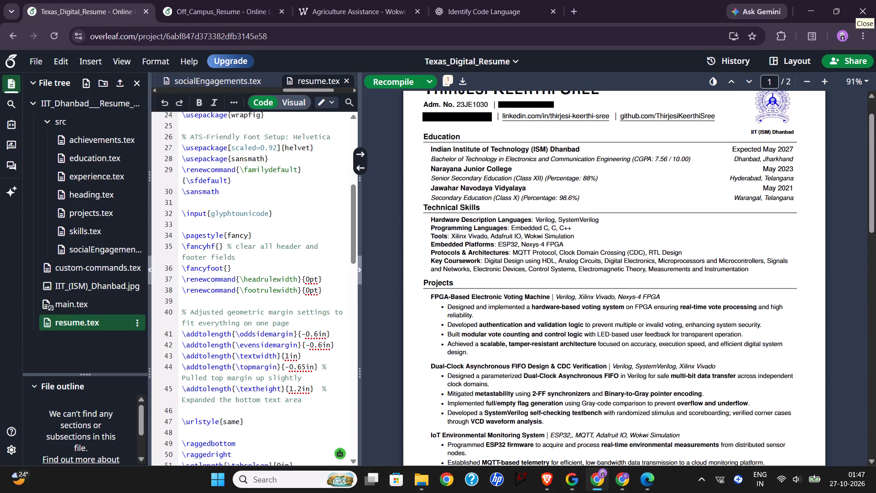
scroll(509, 298, "down", 1)
scroll(509, 298, "up", 1)
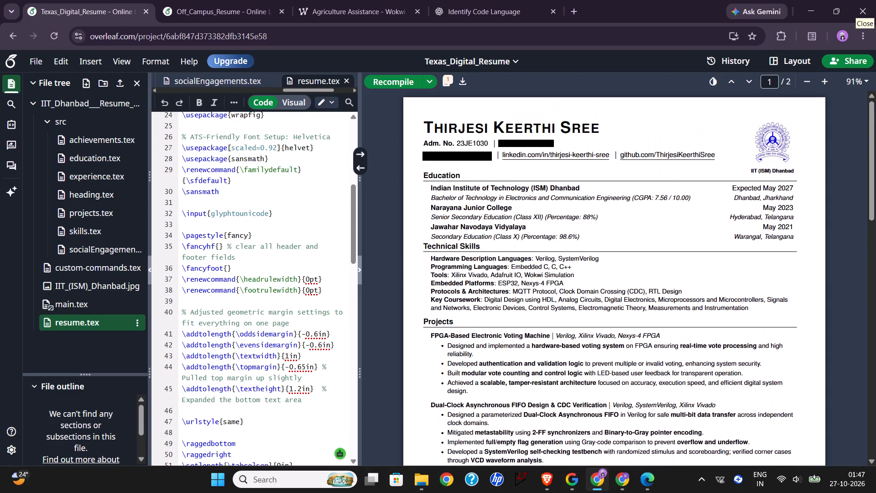
scroll(509, 298, "up", 1)
scroll(509, 298, "down", 4)
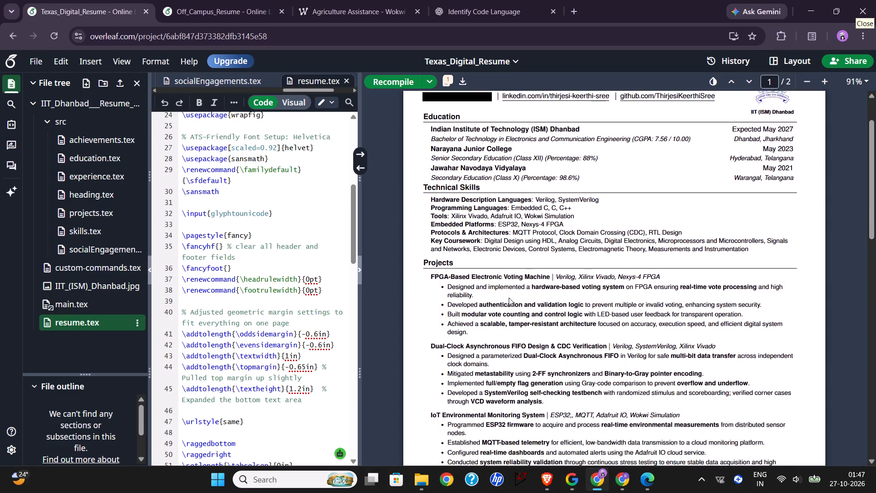
scroll(509, 298, "down", 6)
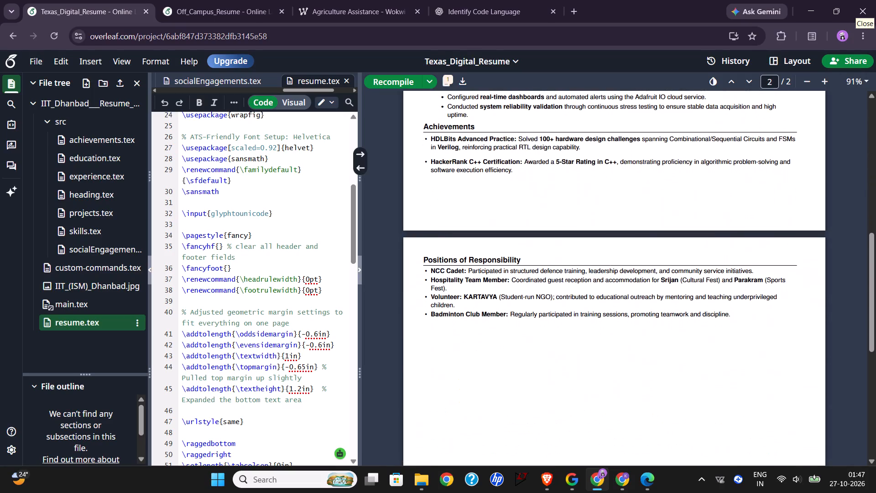
scroll(294, 326, "down", 4)
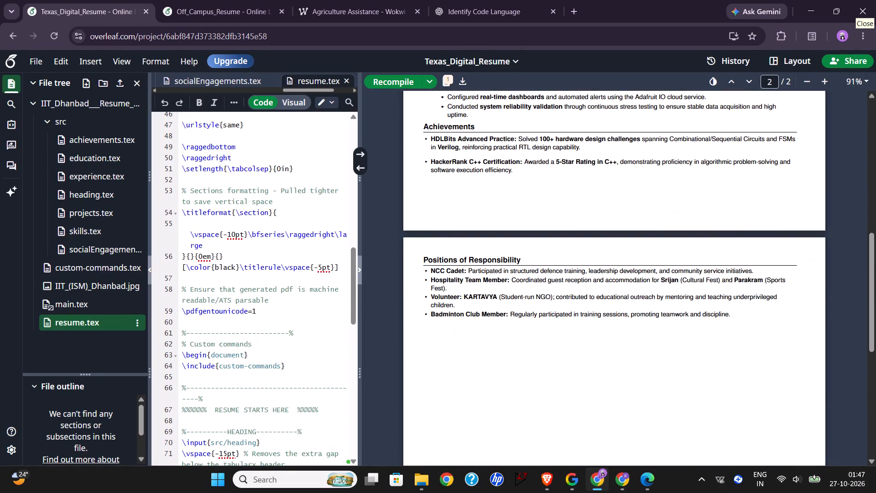
Open socialEngagements.tex and replace the section title Positions of Responsibility with Social Engagement.
left_click(104, 247)
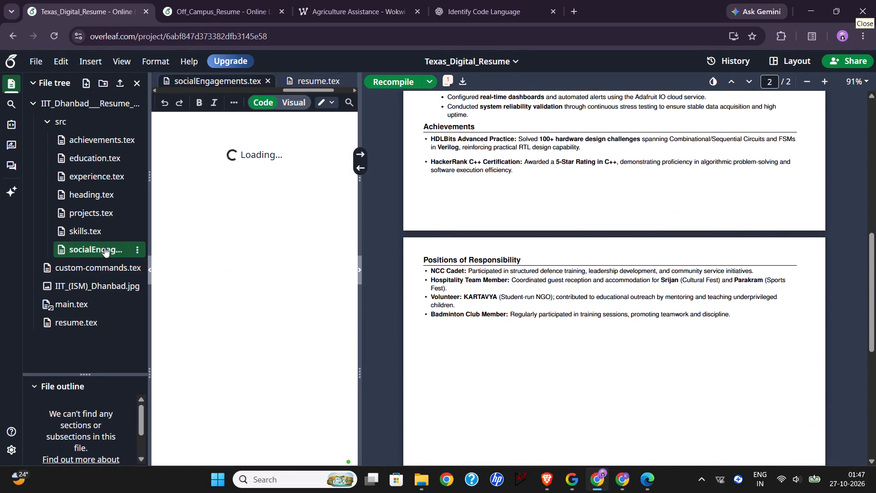
scroll(275, 235, "up", 2)
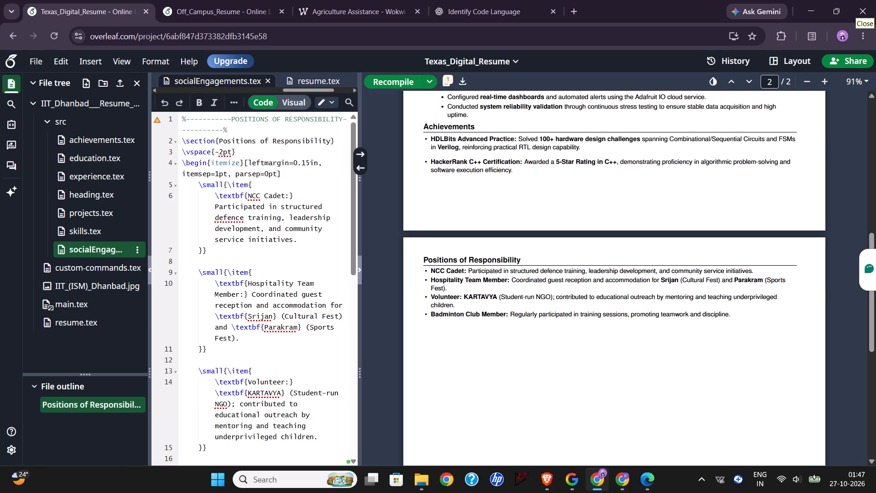
left_click_drag(331, 144, 222, 139)
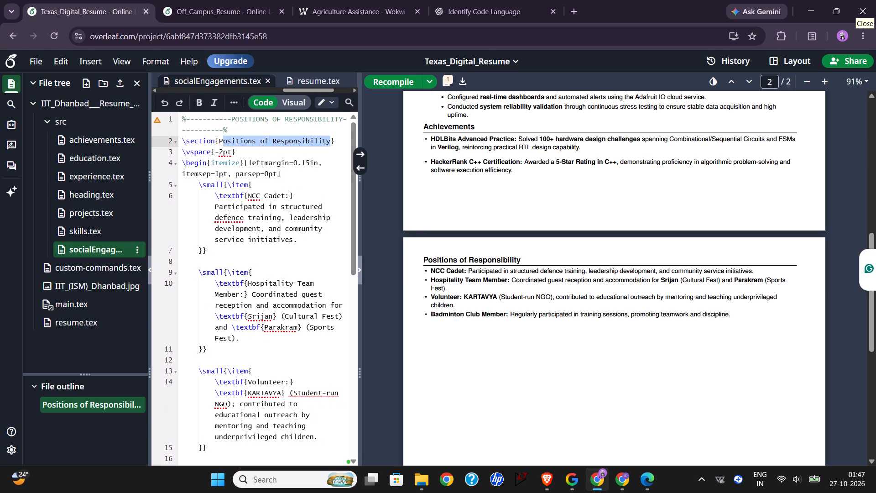
left_click_drag(222, 139, 223, 135)
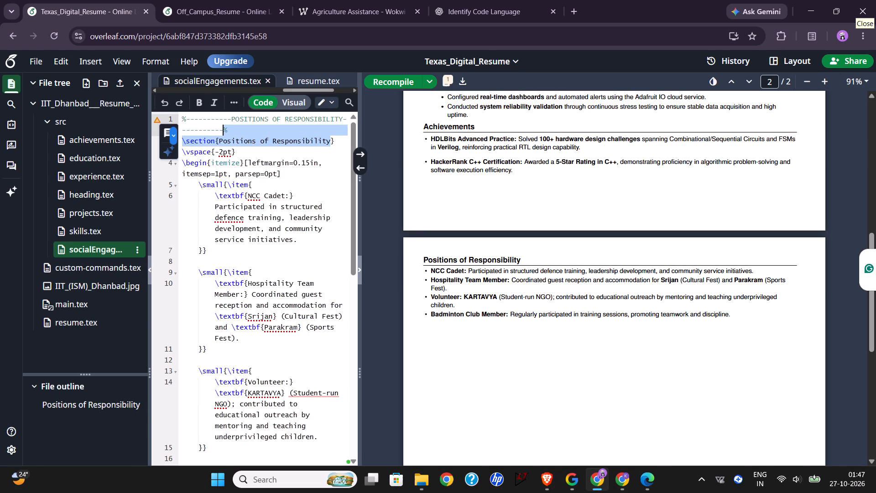
left_click(331, 147)
left_click(329, 142)
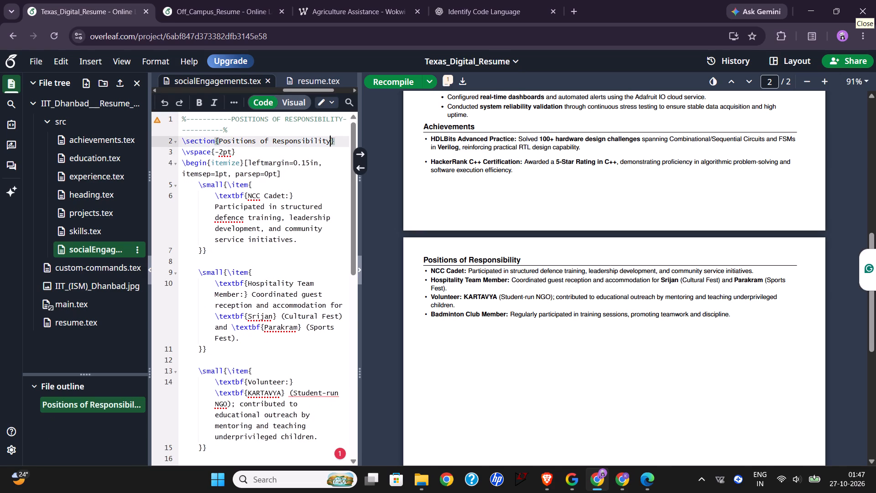
left_click_drag(329, 142, 219, 140)
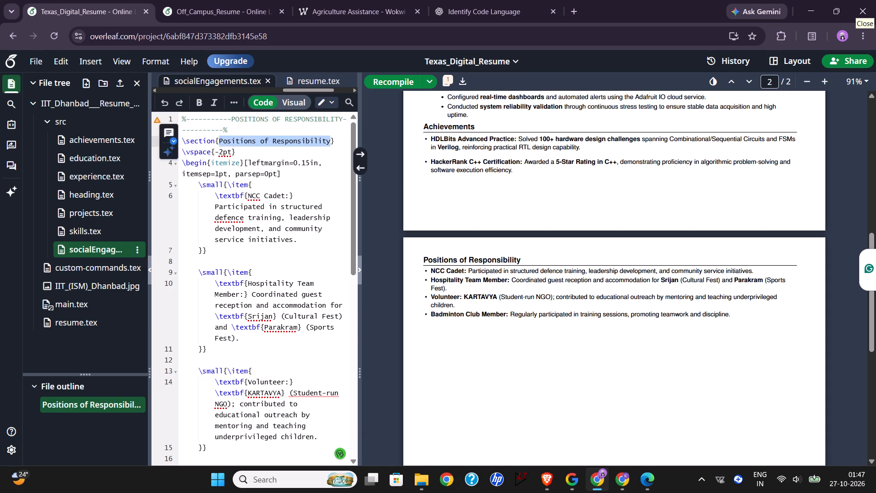
key("BackSpace")
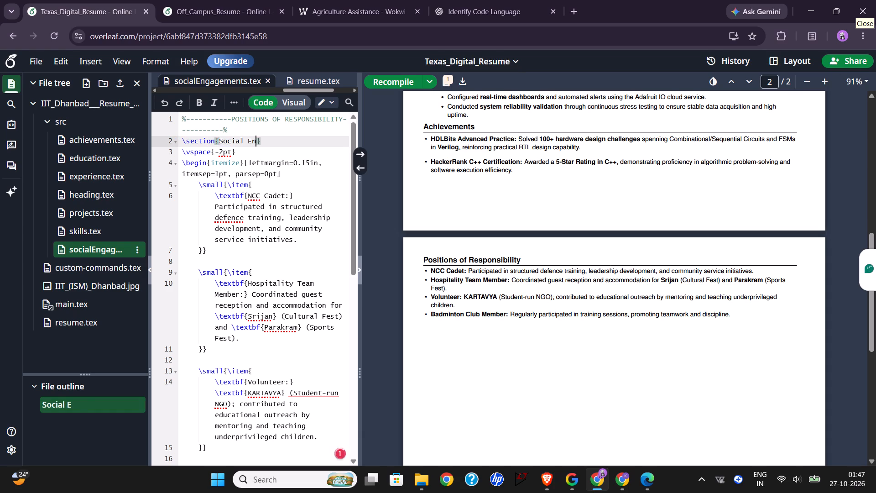
type("agement")
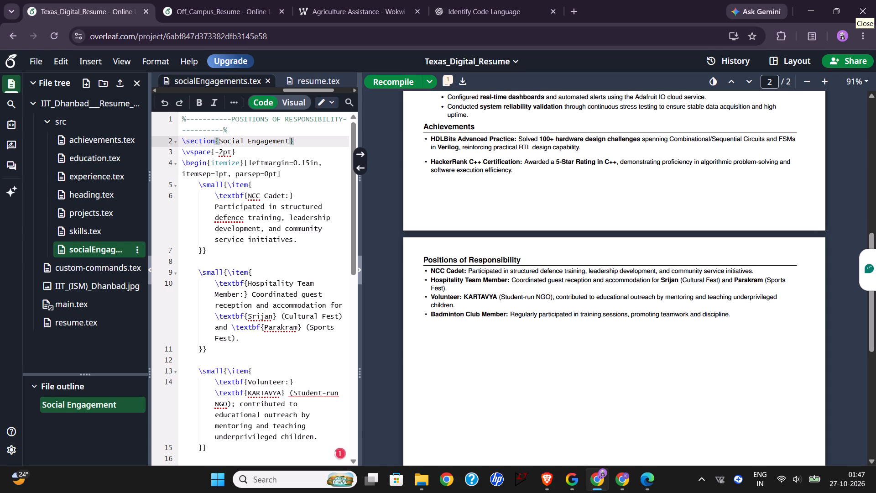
Copy the entire LaTeX content of socialEngagements.tex.
left_click(290, 229)
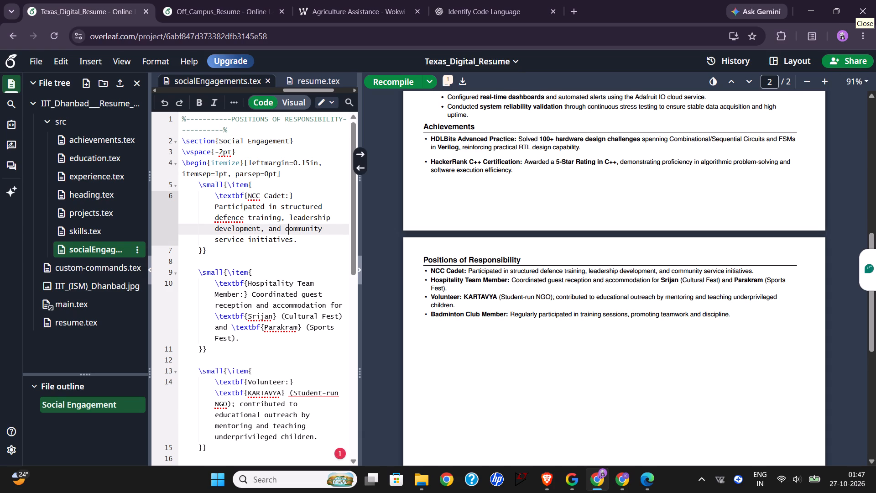
left_click(313, 259)
scroll(277, 368, "down", 1)
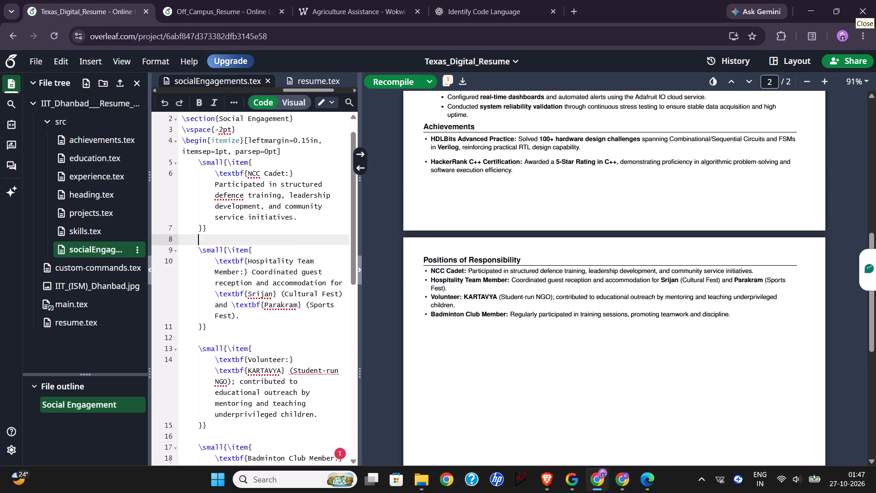
left_click(277, 368)
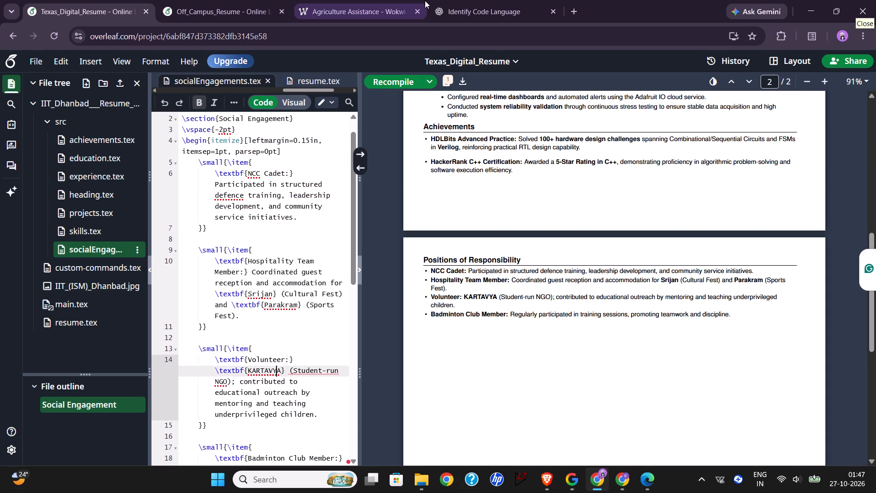
left_click(226, 231)
key("ctrl+a")
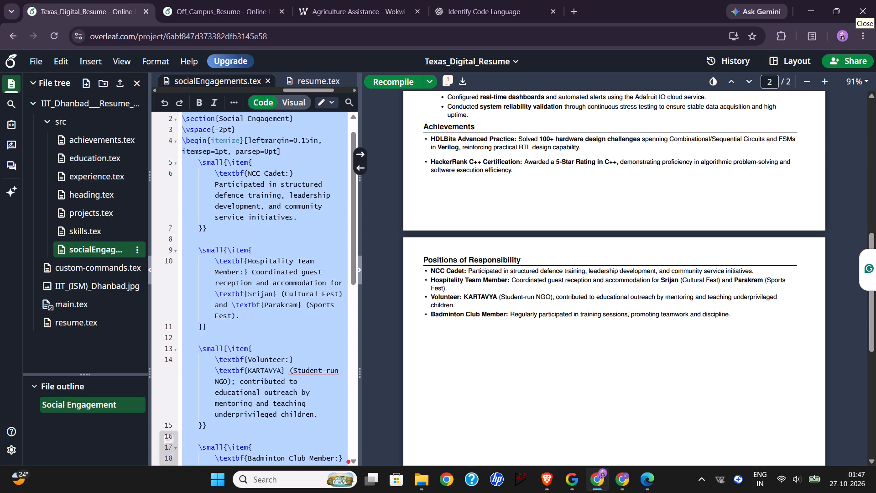
key("ctrl+c")
left_click(256, 243)
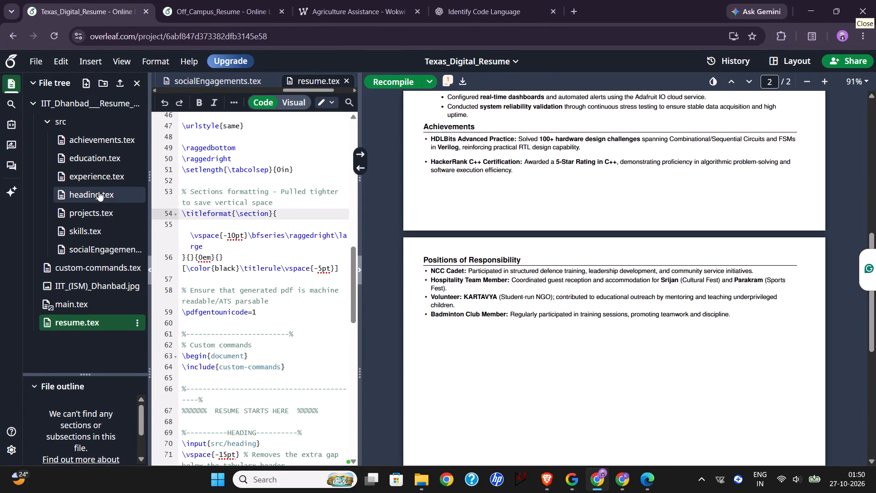
left_click(111, 244)
left_click(256, 224)
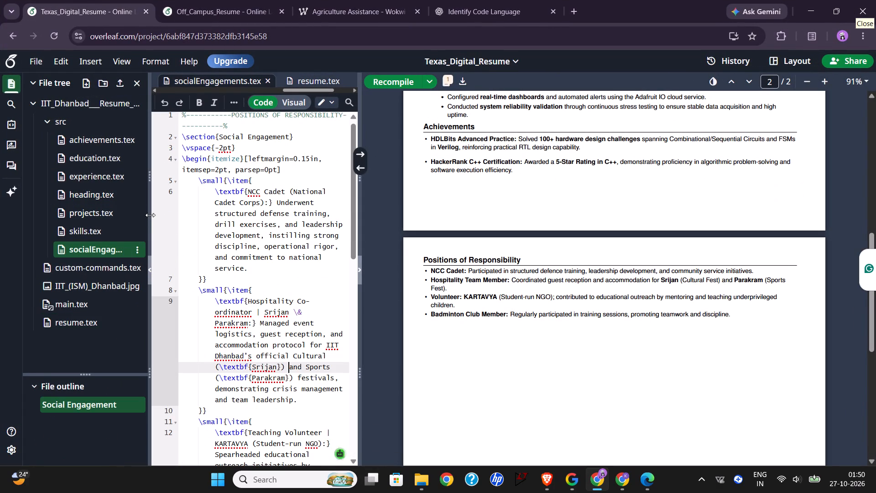
left_click_drag(150, 215, 83, 248)
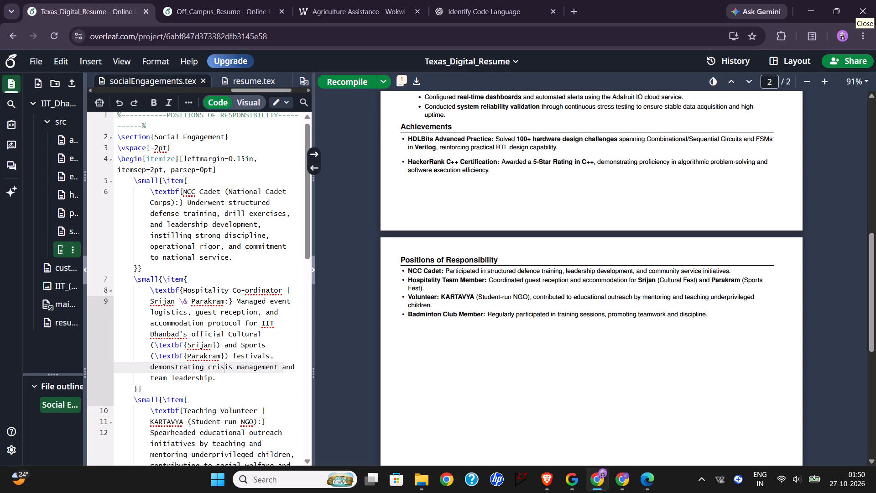
scroll(178, 206, "up", 3)
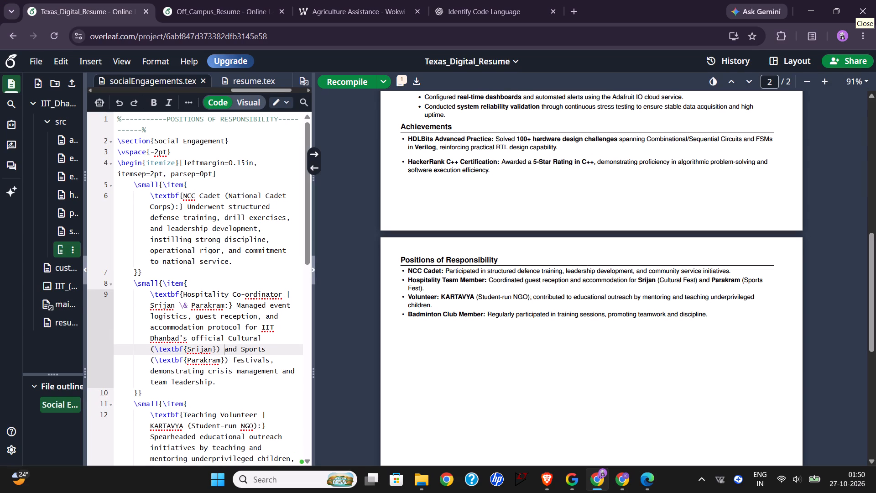
left_click(224, 142)
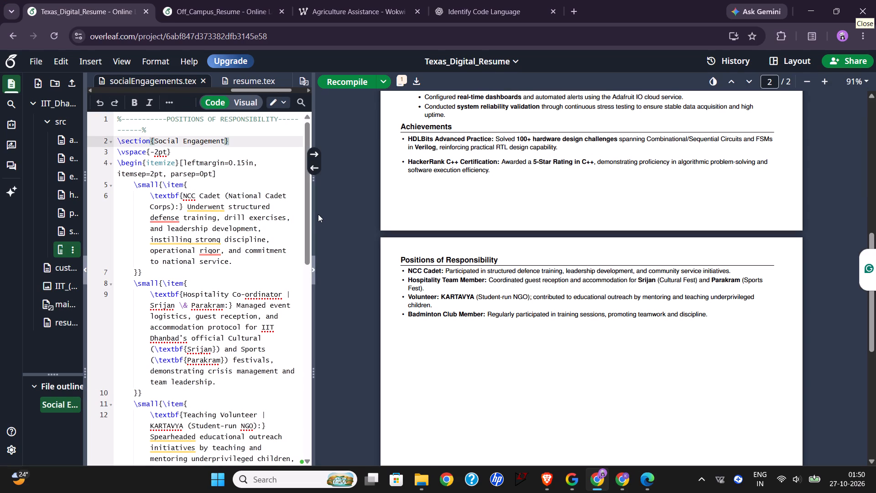
key("ctrl+z")
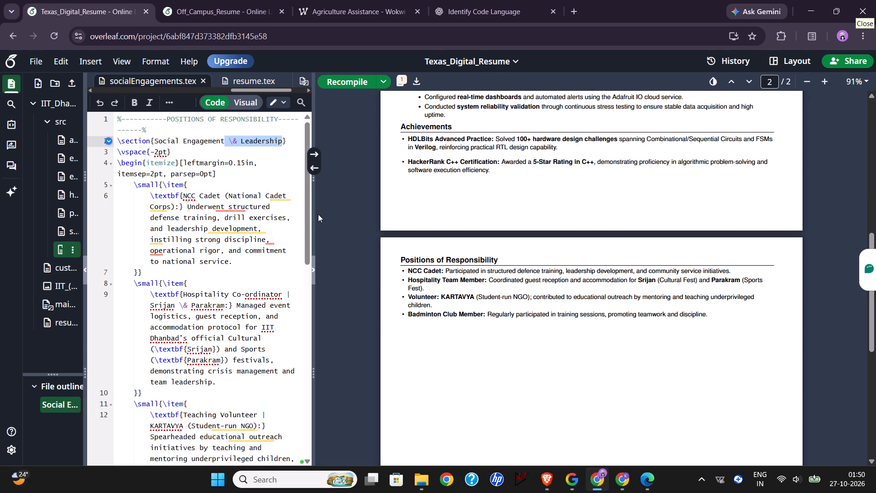
left_click(318, 214)
left_click(318, 214)
left_click(274, 205)
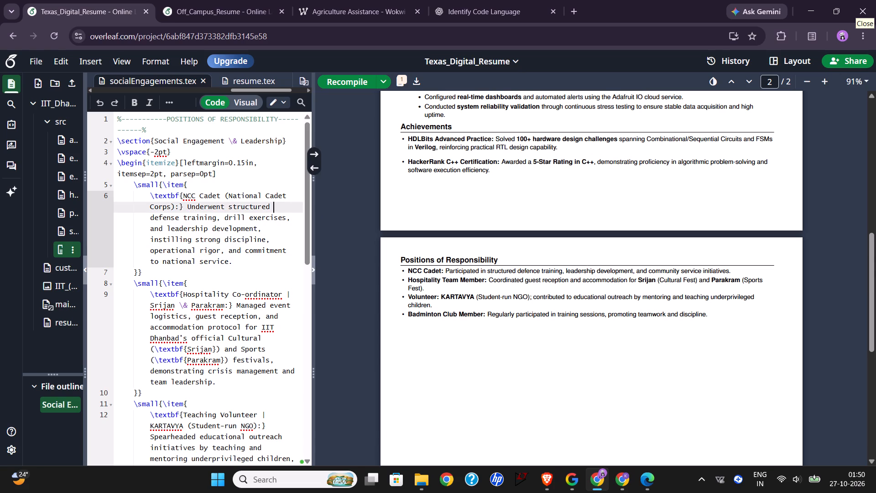
key("ctrl+a")
key("BackSpace")
key("ctrl+v")
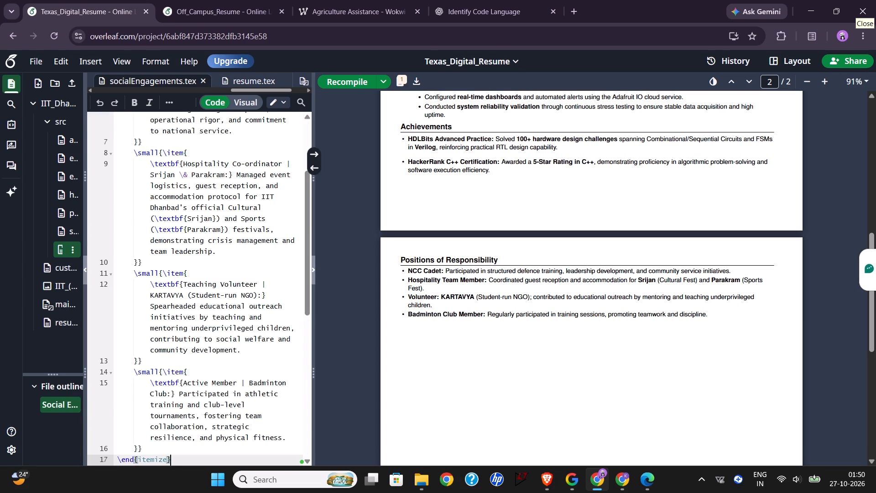
Make the section title read "Social Engagements" and the comment above it "SOCIAL ENGAGEMENTS".
scroll(262, 161, "up", 7)
left_click(222, 128)
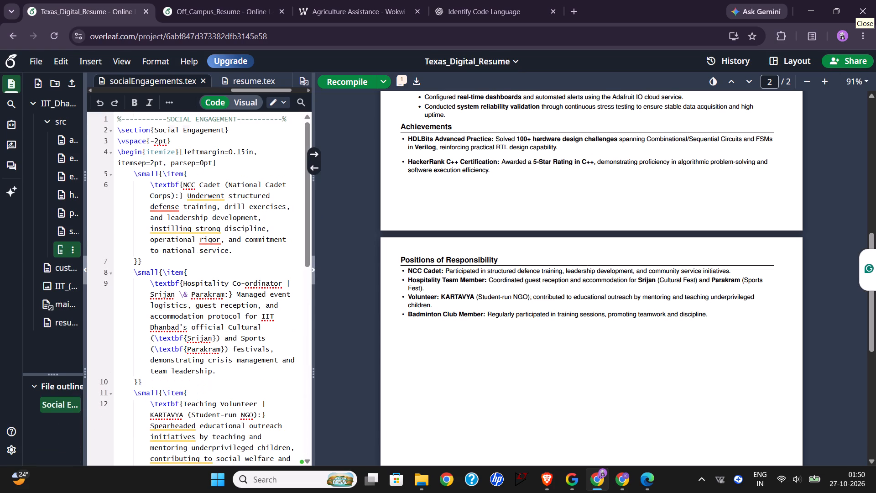
left_click(226, 128)
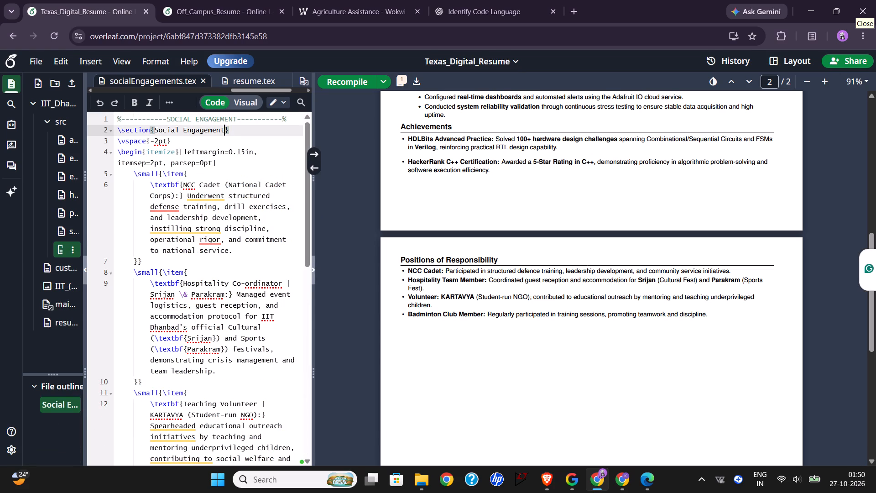
key("s")
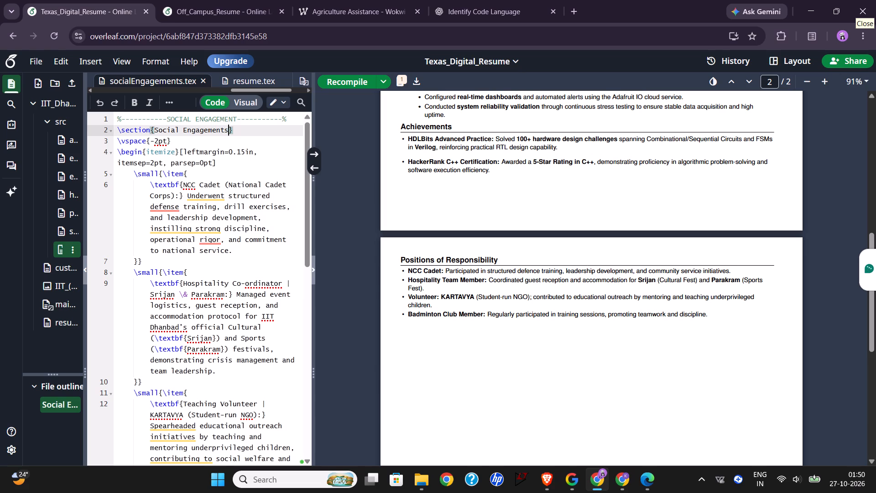
left_click(236, 115)
left_click(217, 199)
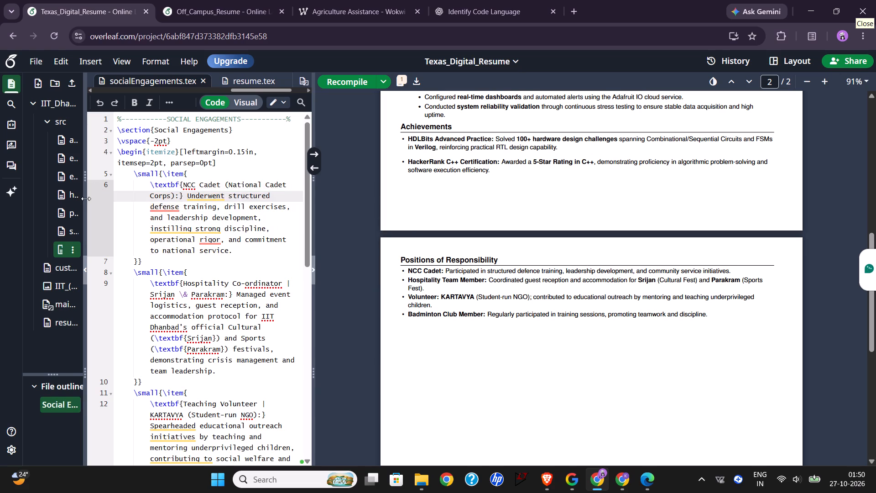
Widen the file tree, open resume.tex and recompile the resume PDF.
left_click_drag(86, 199, 276, 191)
left_click(163, 323)
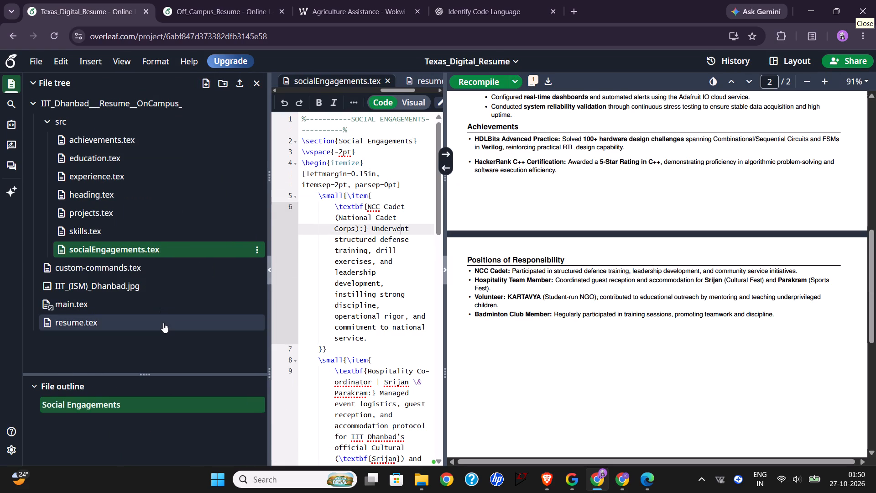
left_click(457, 79)
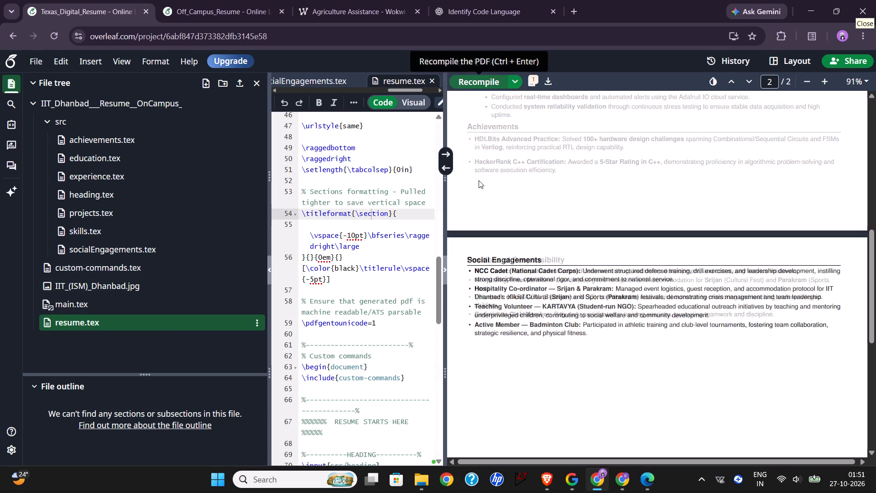
Review the recompiled resume, examining the Social Engagements section on page 2 and the content on page 1.
scroll(516, 274, "up", 1)
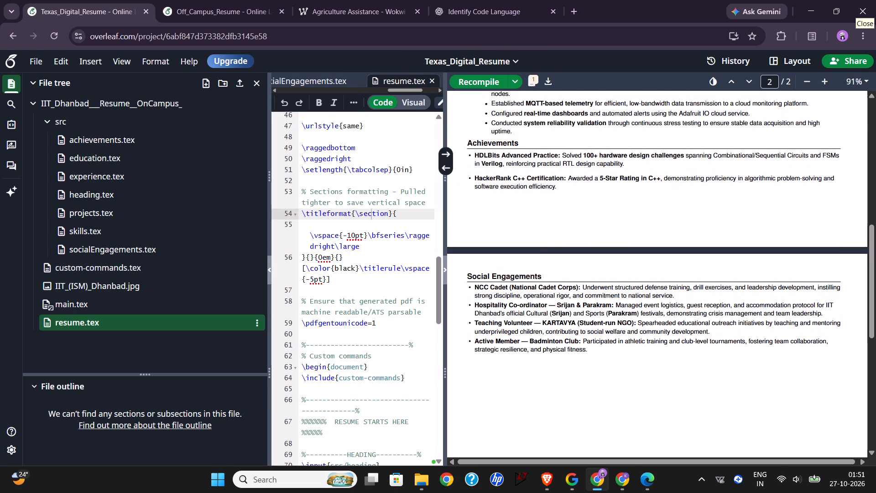
scroll(516, 274, "up", 1)
scroll(516, 274, "down", 1)
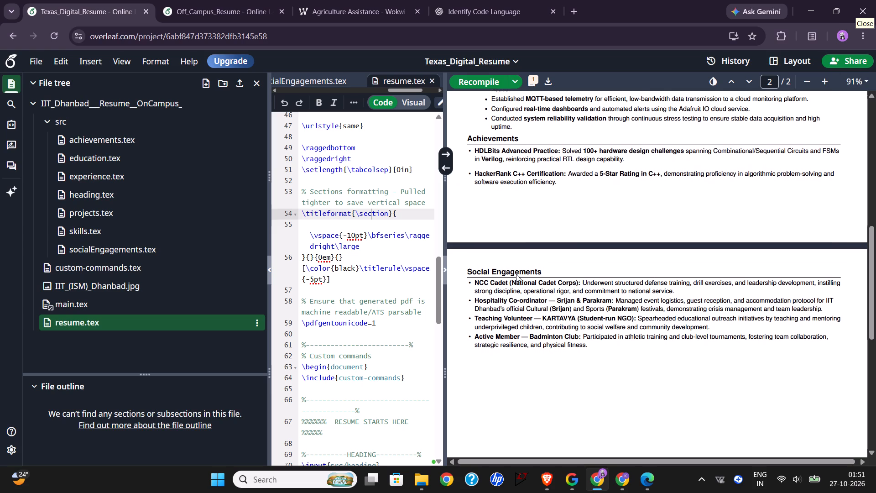
scroll(516, 274, "down", 1)
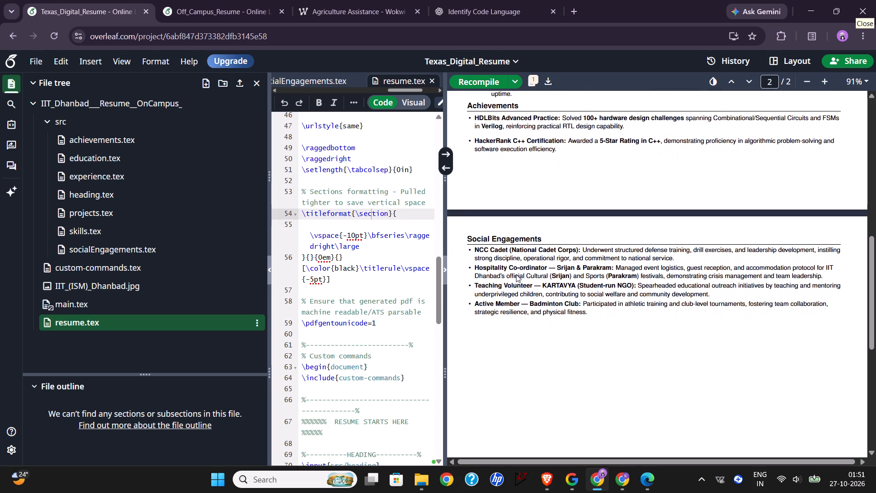
scroll(516, 274, "down", 1)
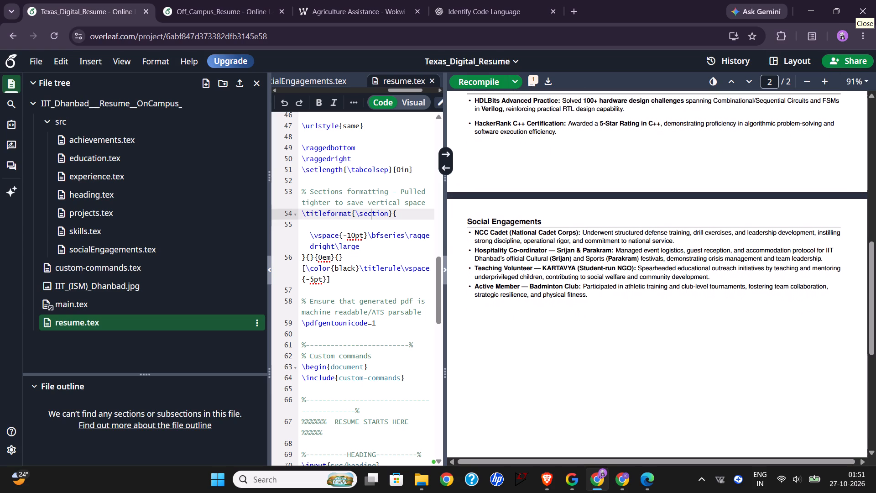
scroll(516, 274, "down", 1)
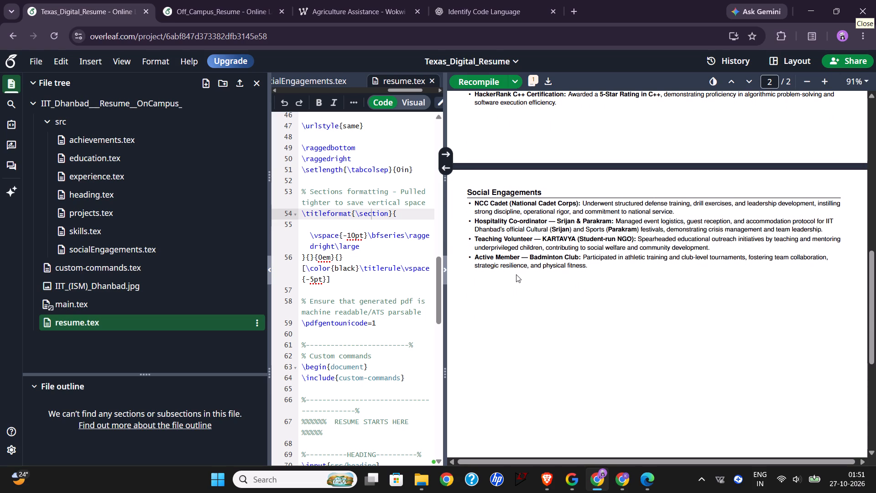
scroll(516, 274, "down", 1)
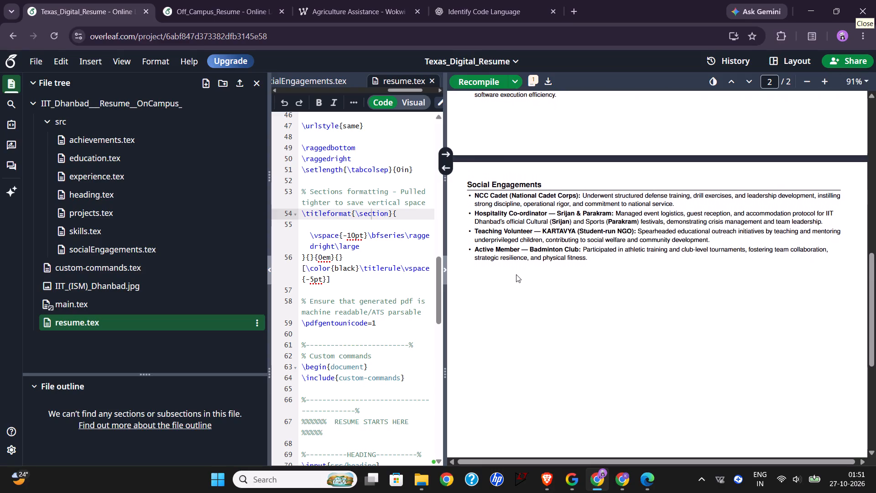
scroll(516, 274, "down", 1)
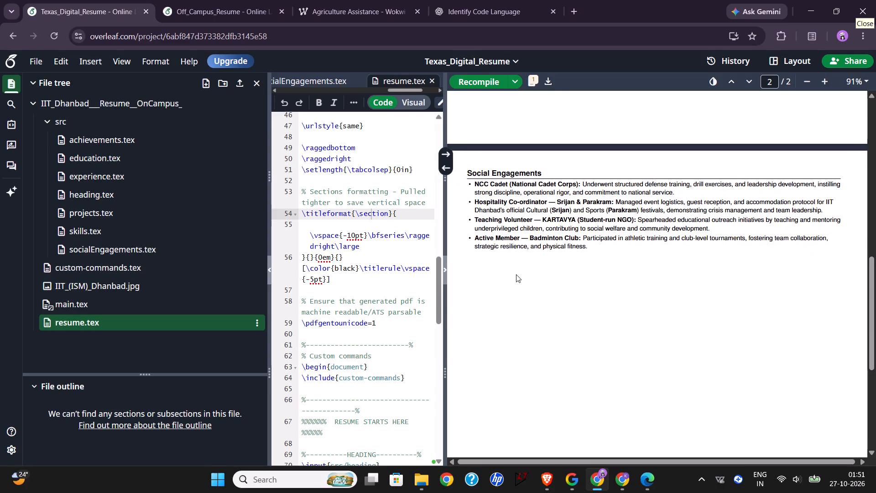
scroll(516, 274, "down", 1)
scroll(516, 274, "up", 7)
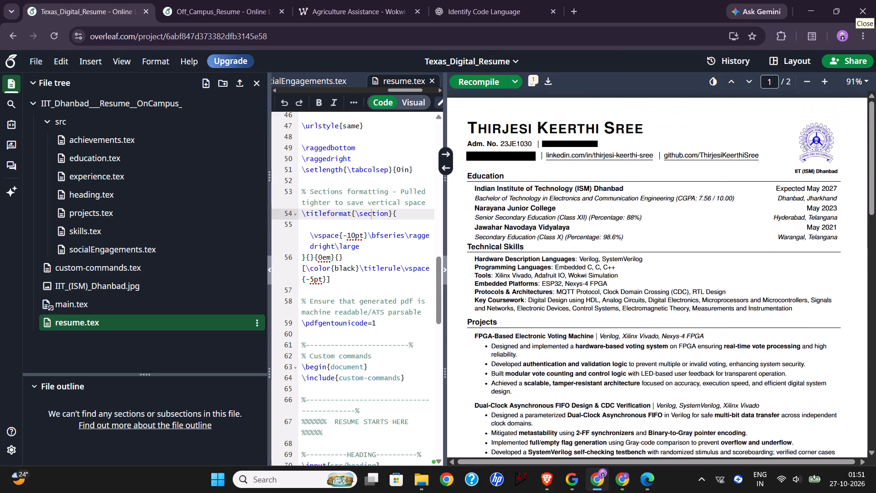
Look over the Off_Campus_Resume project and the other open tabs, then return to the Texas_Digital_Resume project.
left_click(205, 3)
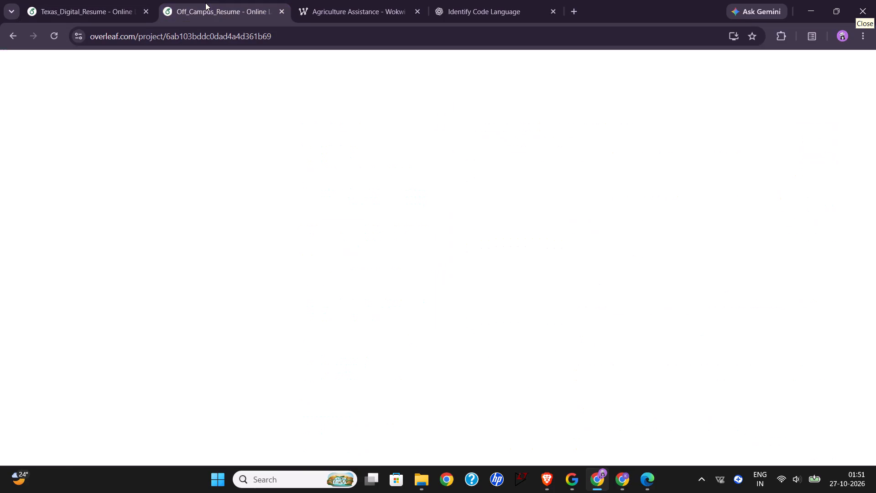
scroll(200, 170, "up", 14)
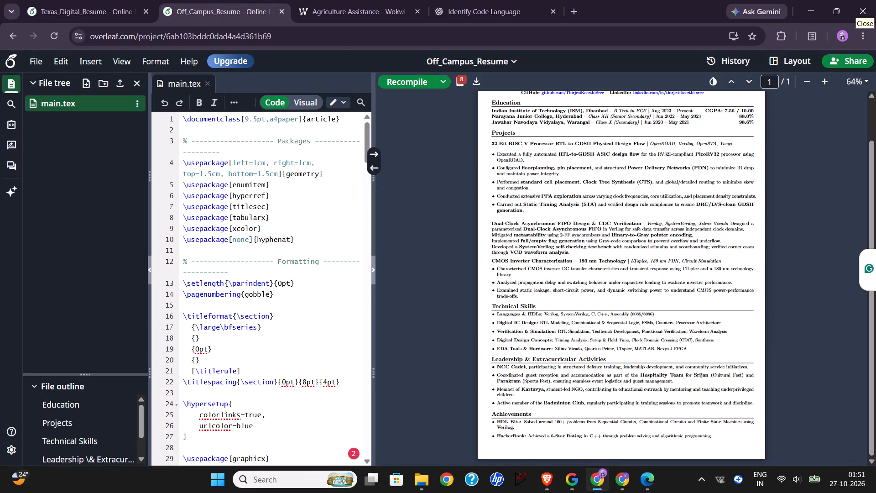
left_click(381, 0)
left_click(482, 0)
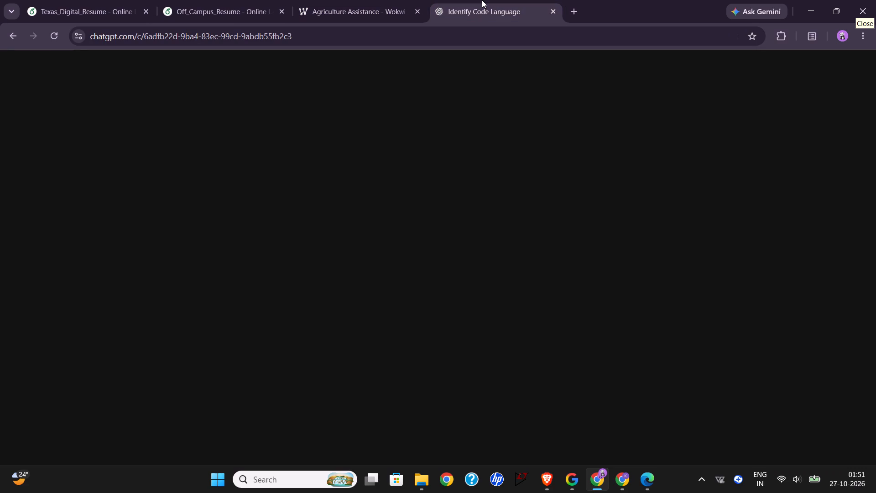
left_click(218, 0)
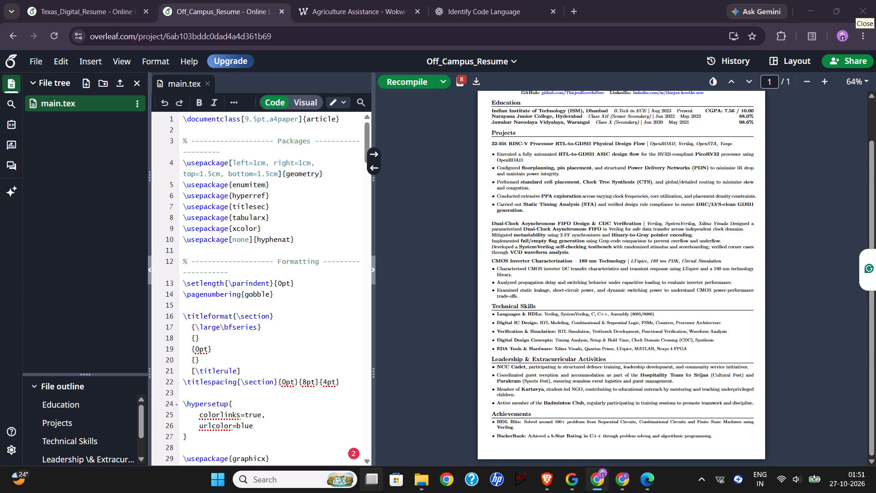
left_click(240, 110)
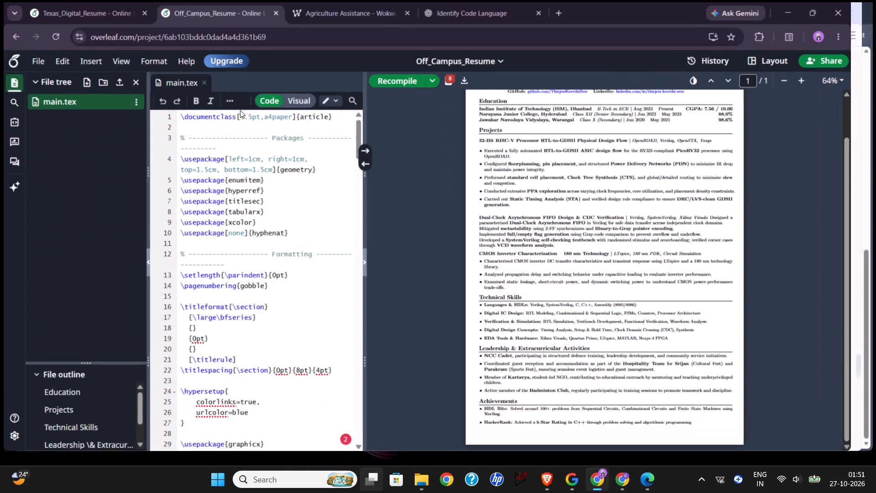
left_click(63, 0)
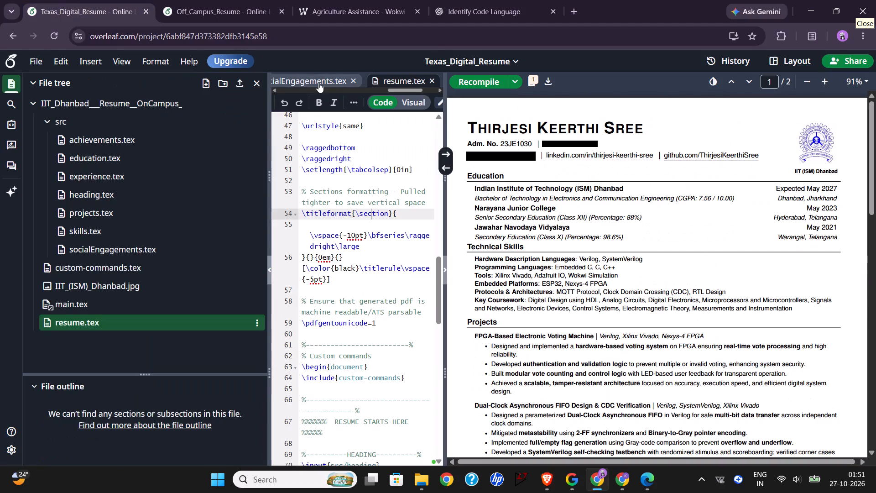
Review the resume PDF around the page break between the Achievements and Social Engagements sections.
scroll(556, 175, "down", 8)
scroll(556, 175, "up", 4)
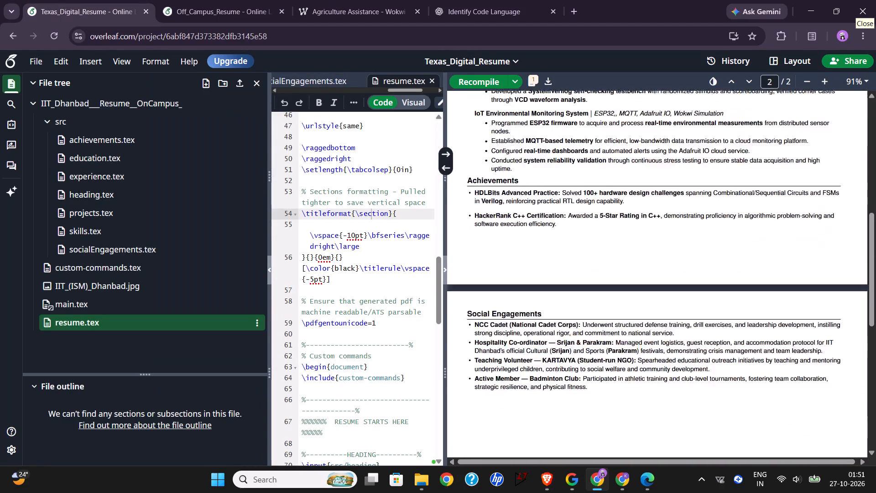
scroll(556, 175, "up", 3)
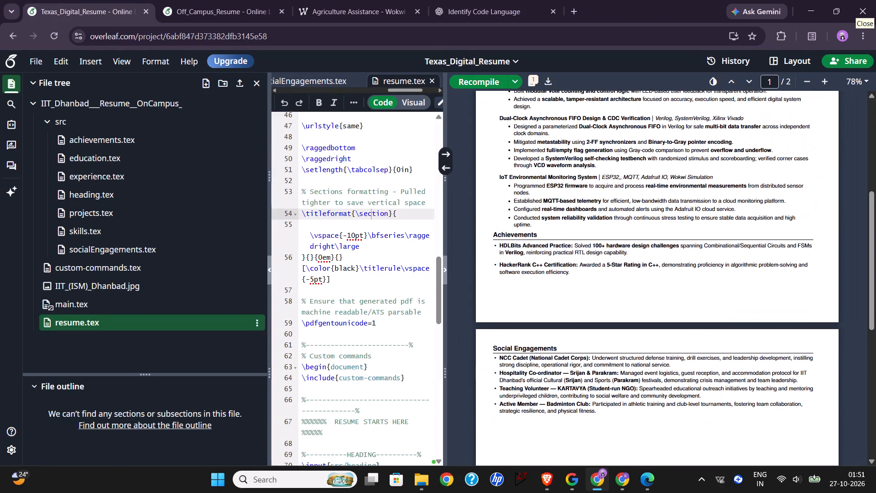
scroll(556, 175, "up", 1)
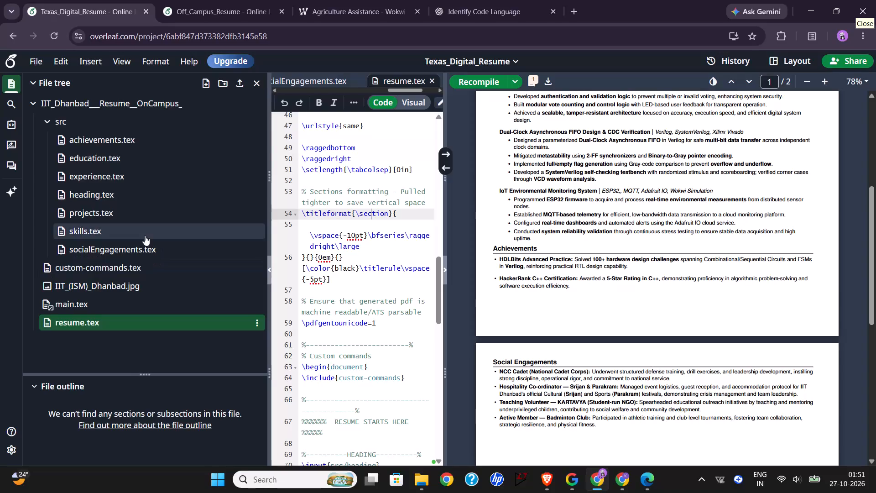
Open achievements.tex and examine the code of its two achievement items and list settings.
left_click(140, 141)
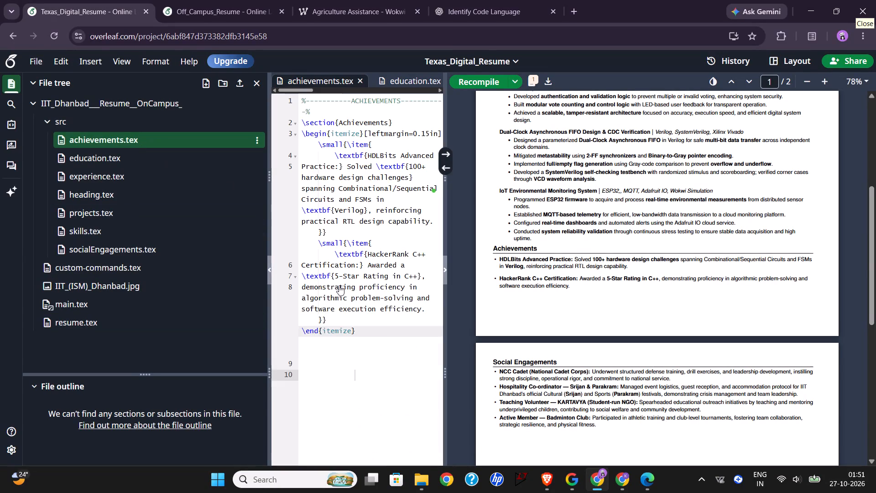
scroll(337, 287, "down", 3)
scroll(337, 287, "up", 2)
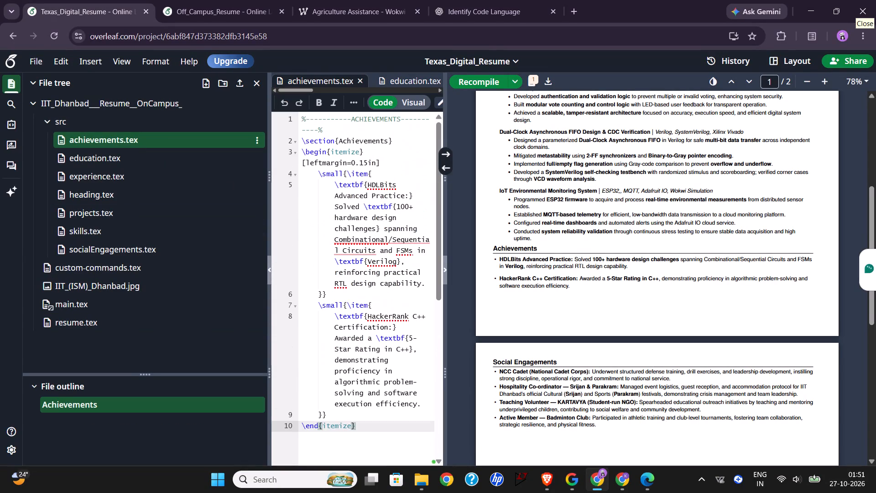
scroll(337, 287, "up", 2)
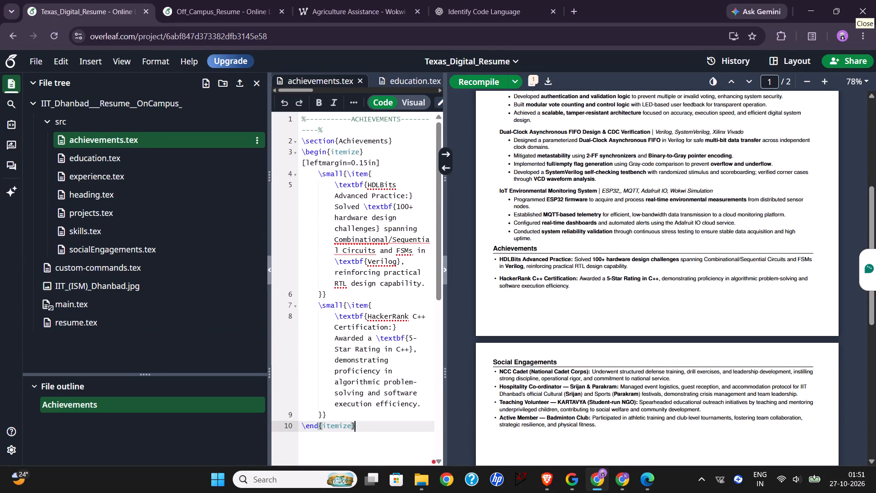
left_click(361, 160)
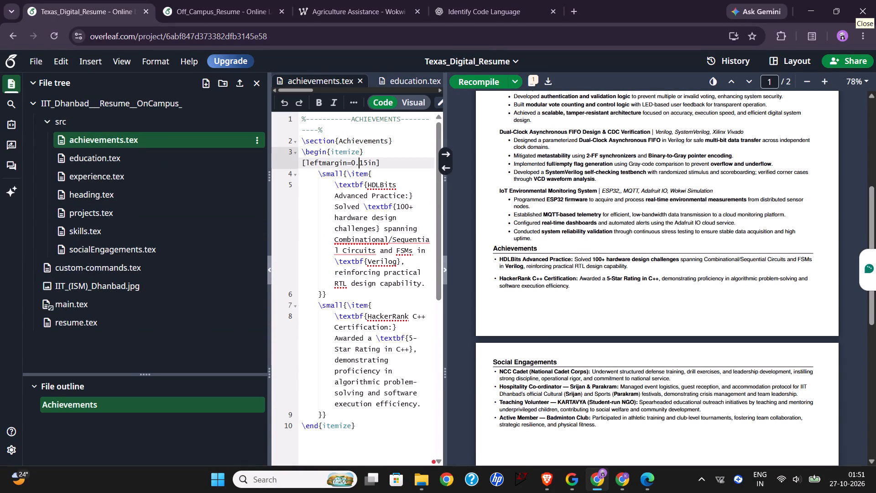
left_click(347, 289)
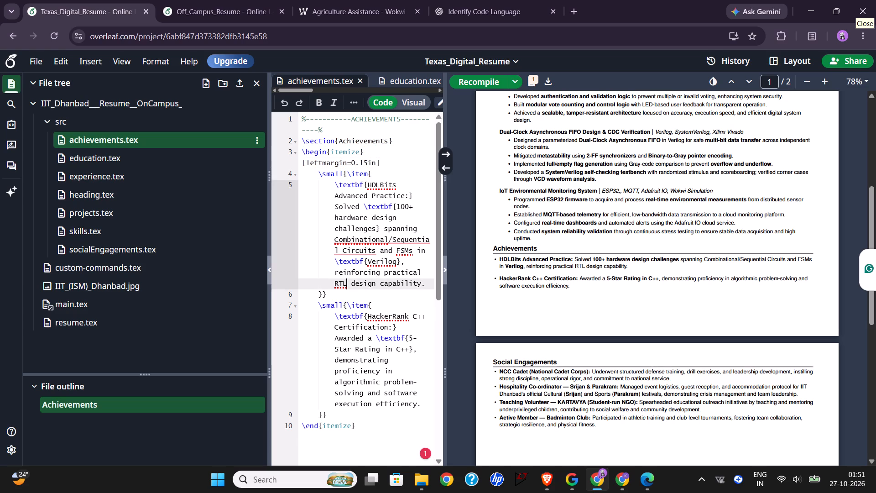
left_click(384, 169)
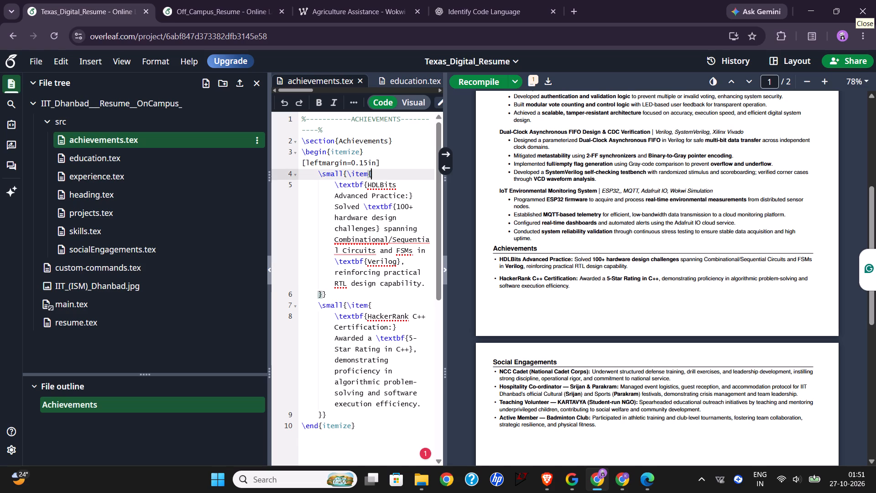
scroll(391, 221, "up", 1)
left_click(341, 267)
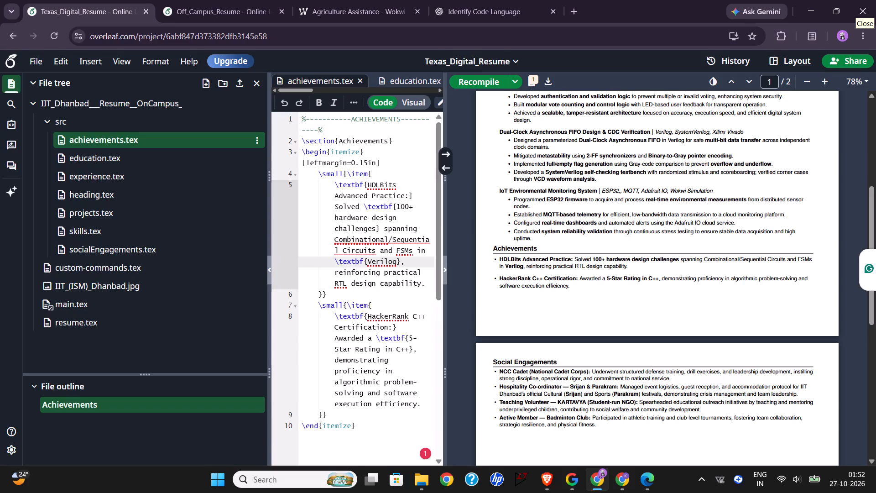
Shrink the PDF preview to 45% and capture a screenshot spanning page 1 and the Social Engagements section on page 2.
scroll(616, 261, "up", 6)
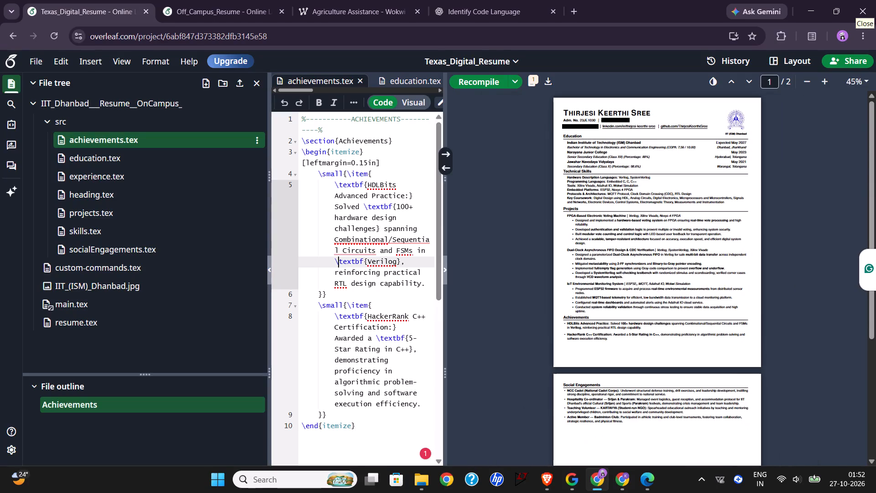
key("Print")
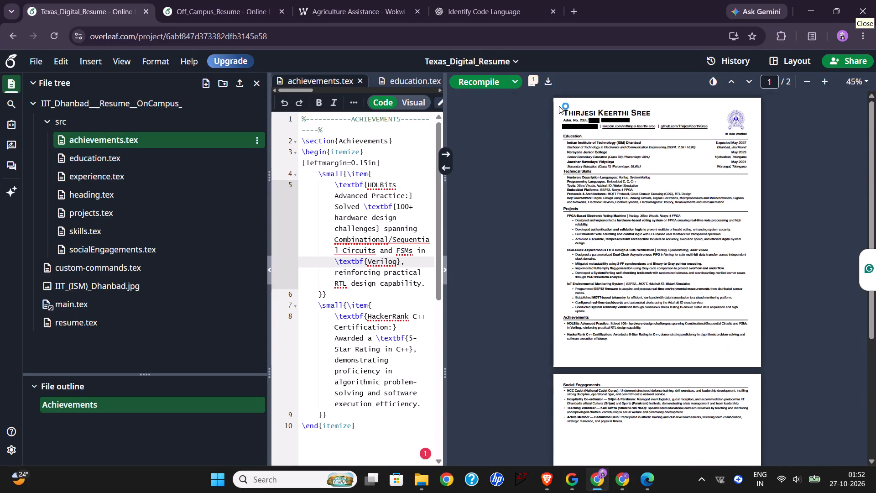
left_click_drag(557, 101, 659, 357)
scroll(643, 284, "up", 1)
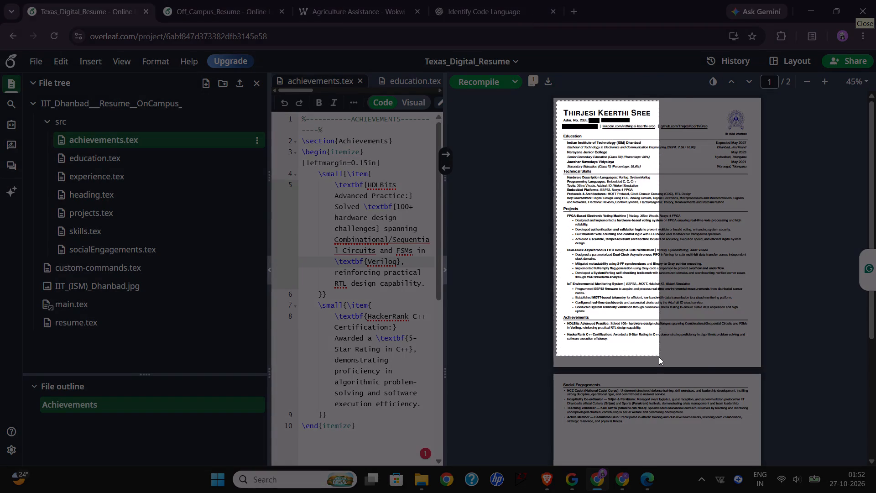
scroll(659, 357, "up", 1)
left_click_drag(659, 357, 756, 448)
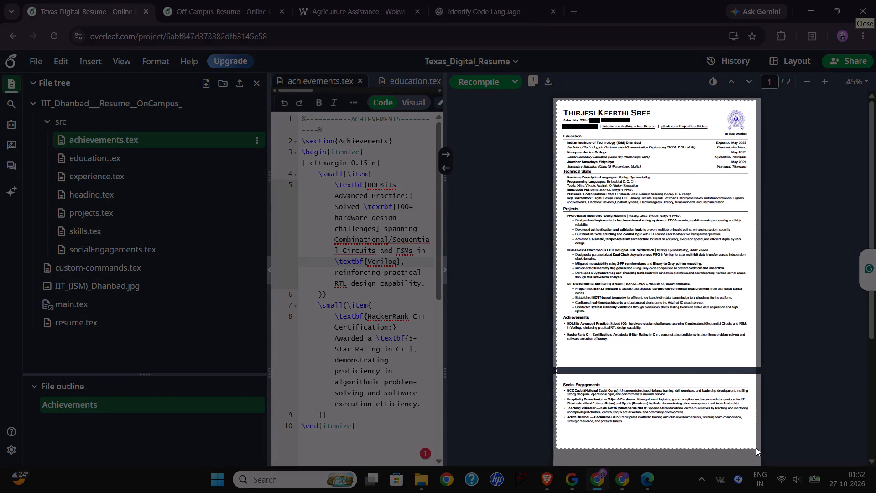
left_click_drag(756, 448, 756, 447)
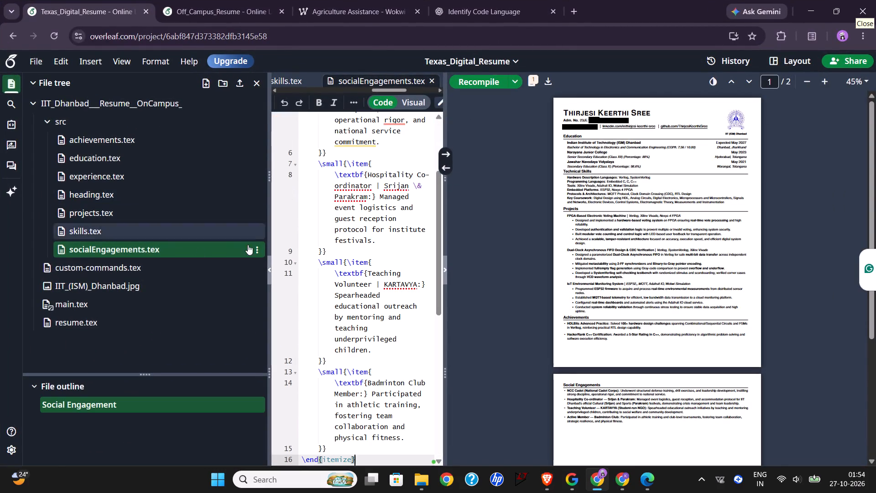
Open resume.tex and recompile the resume PDF.
left_click(147, 322)
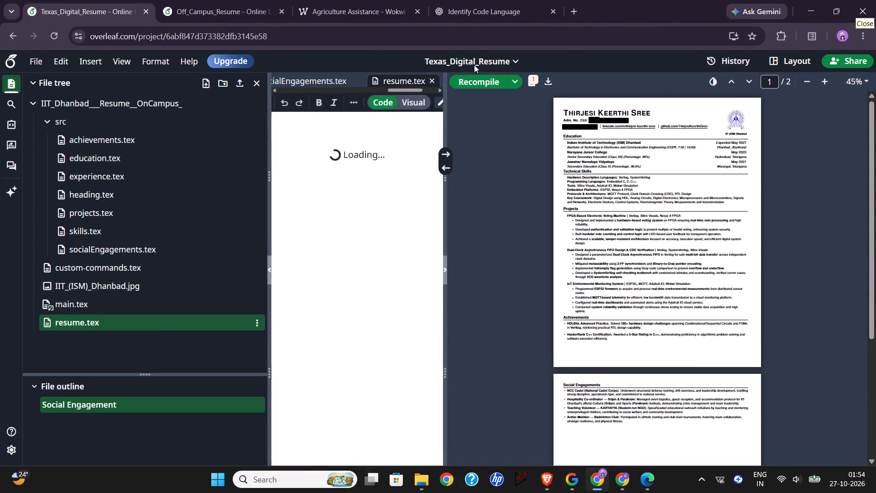
left_click(454, 84)
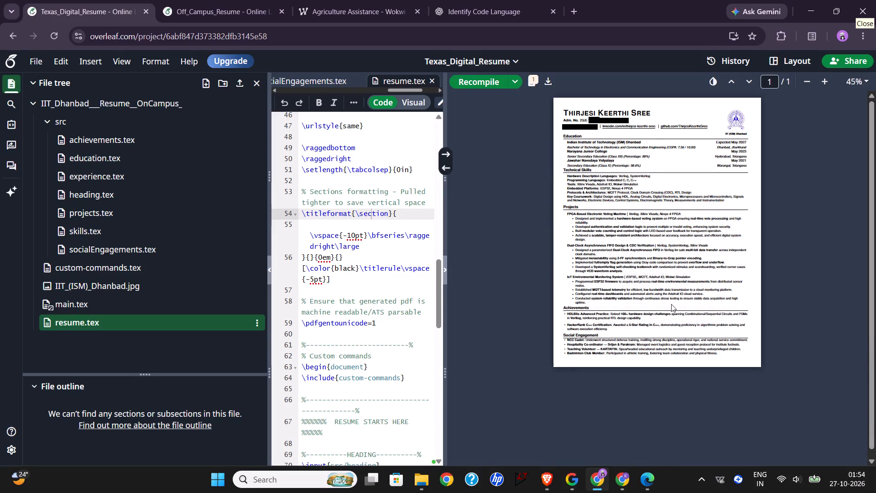
Enlarge the PDF preview to 82% and examine the page's layout and spacing from Education down to Social Engagement.
scroll(671, 304, "down", 1)
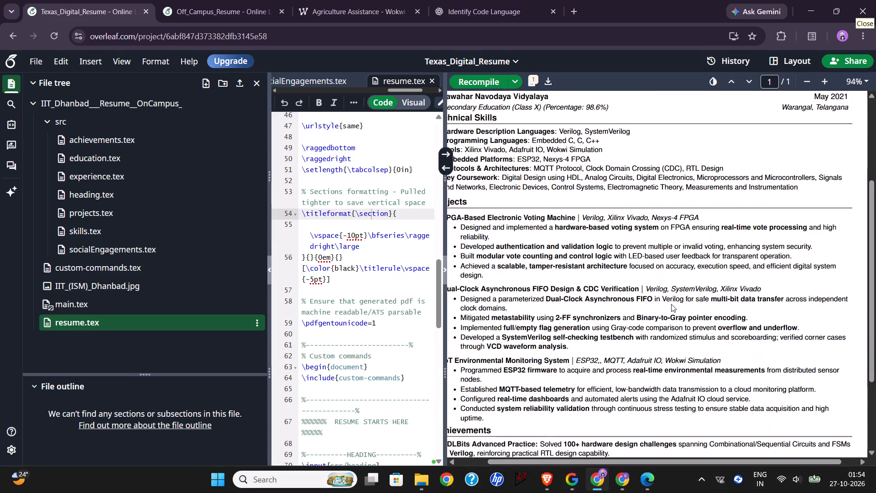
scroll(671, 304, "down", 1)
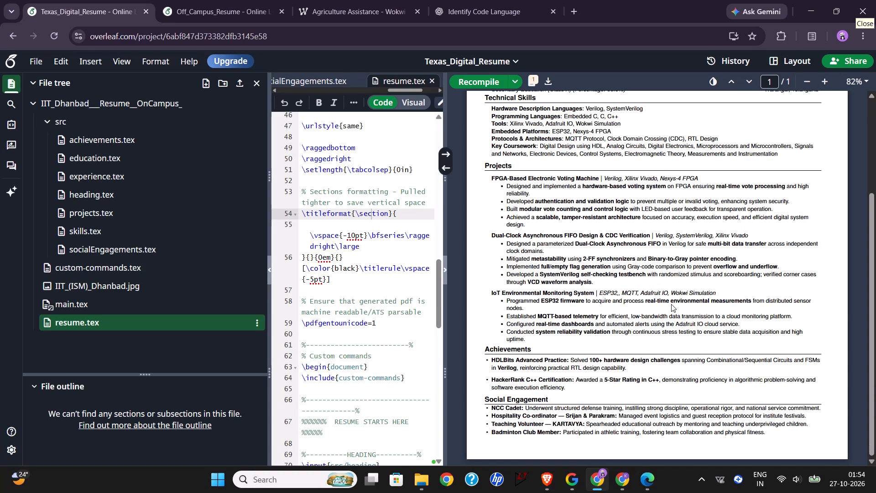
scroll(671, 304, "up", 1)
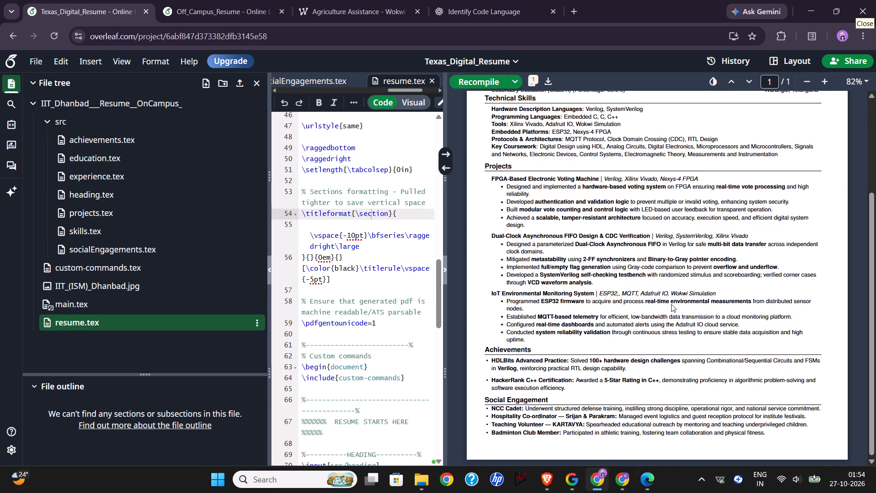
scroll(671, 304, "up", 1)
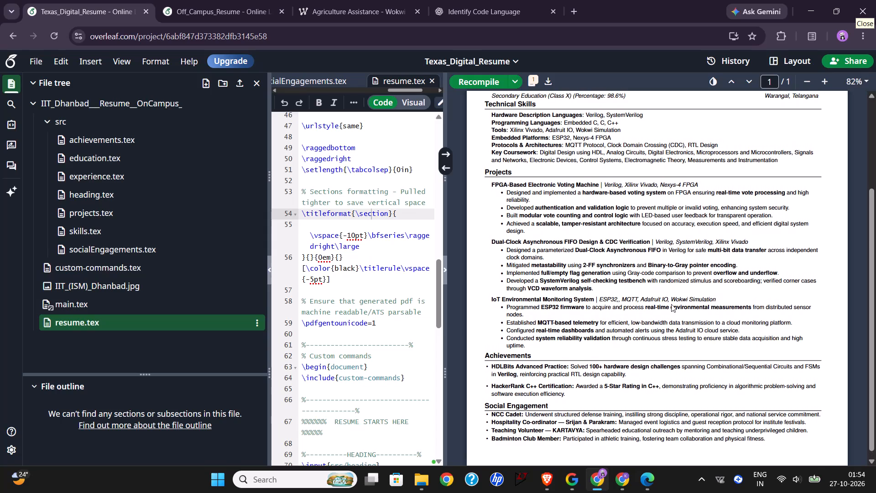
scroll(671, 304, "up", 1)
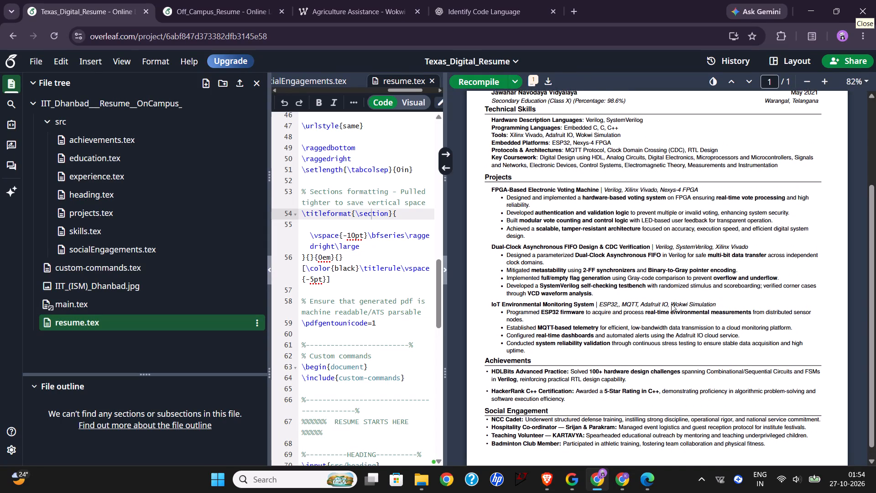
scroll(671, 304, "up", 1)
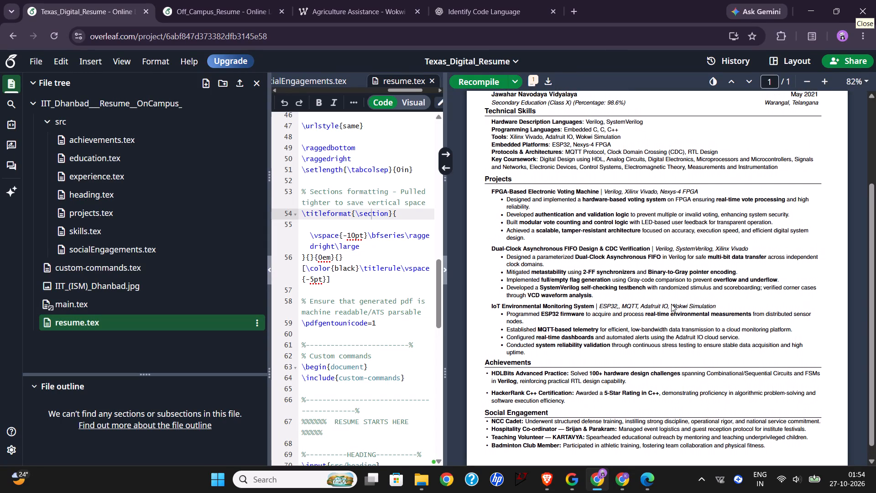
scroll(671, 304, "up", 2)
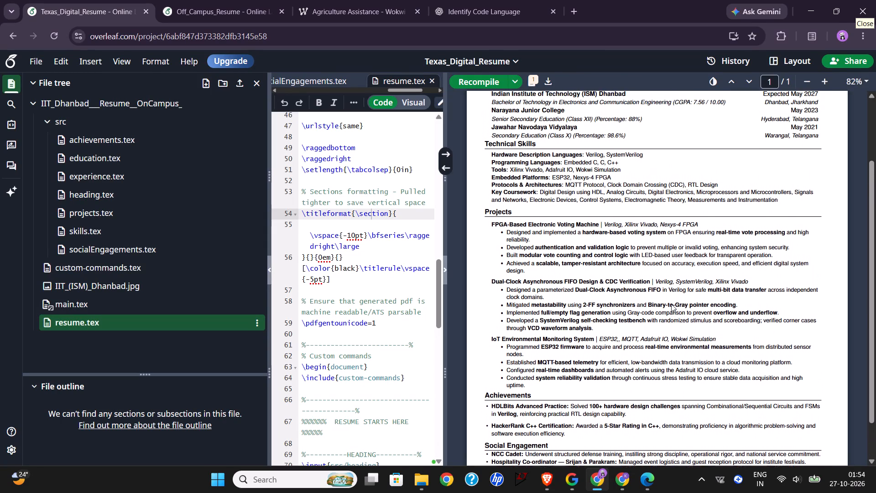
scroll(671, 304, "up", 1)
scroll(671, 304, "down", 1)
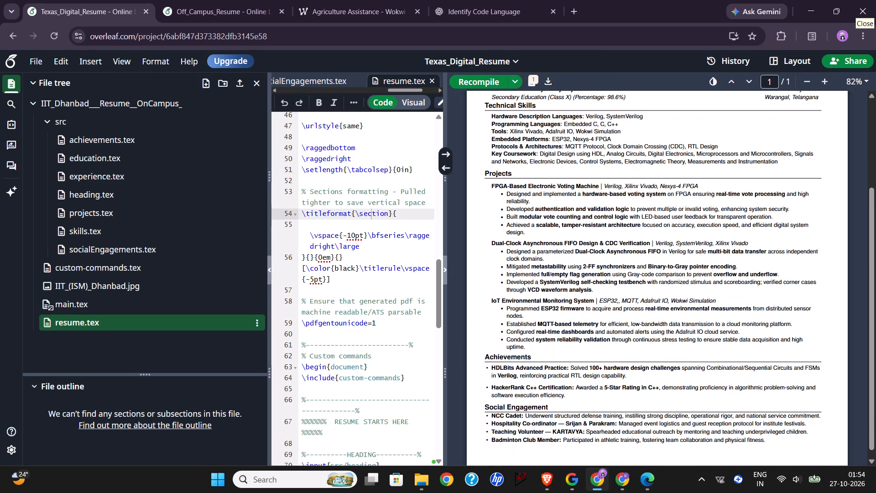
scroll(671, 304, "down", 1)
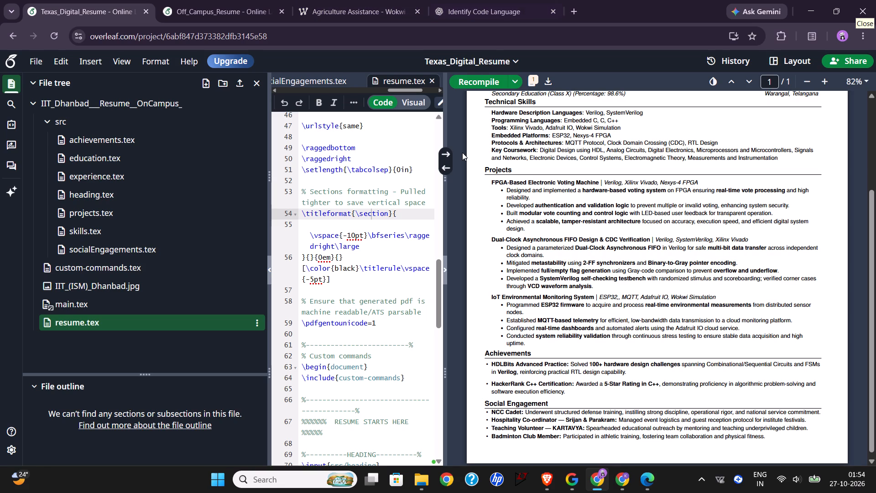
In socialEngagements.tex, set the \vspace directly below the Social Engagement section heading to -5pt.
scroll(332, 322, "down", 2)
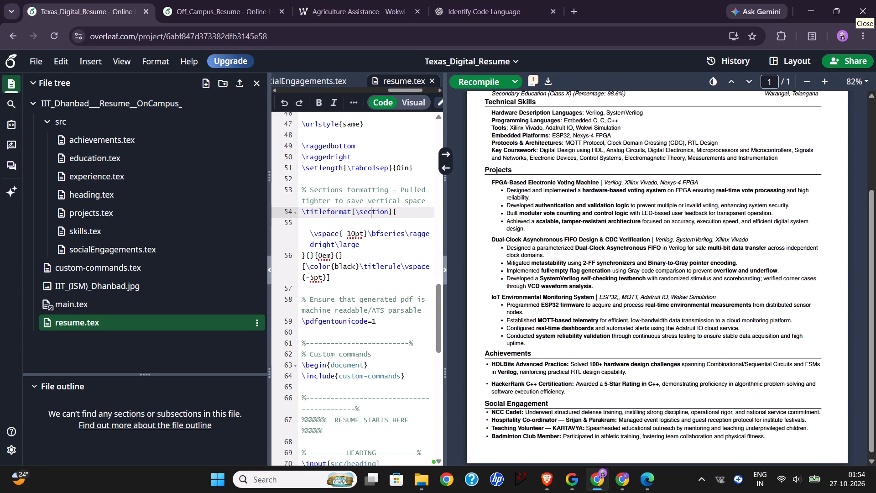
scroll(332, 322, "down", 4)
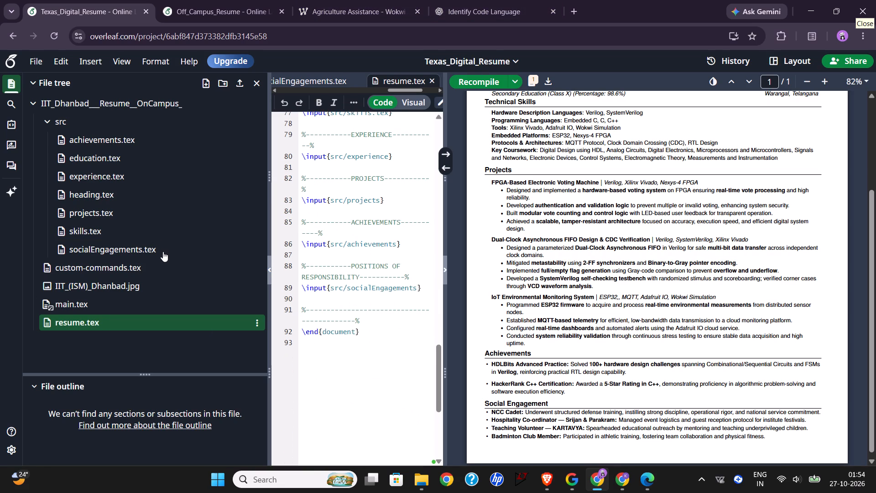
left_click(163, 252)
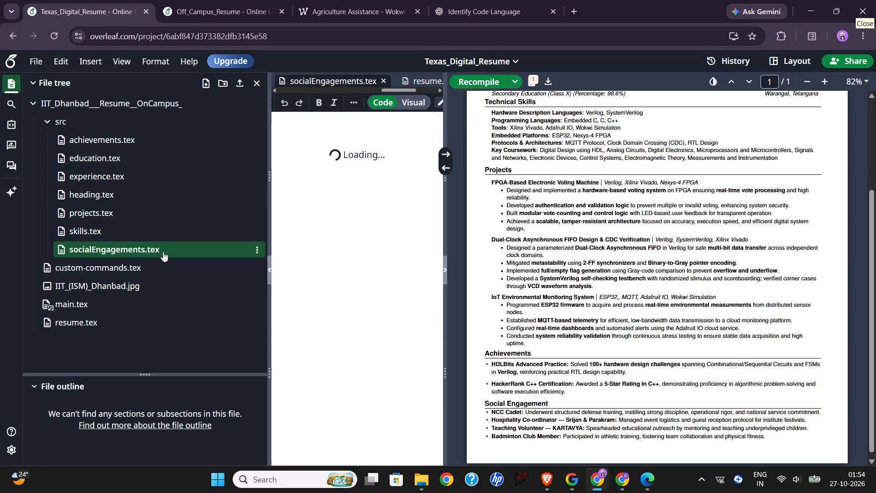
scroll(352, 303, "up", 1)
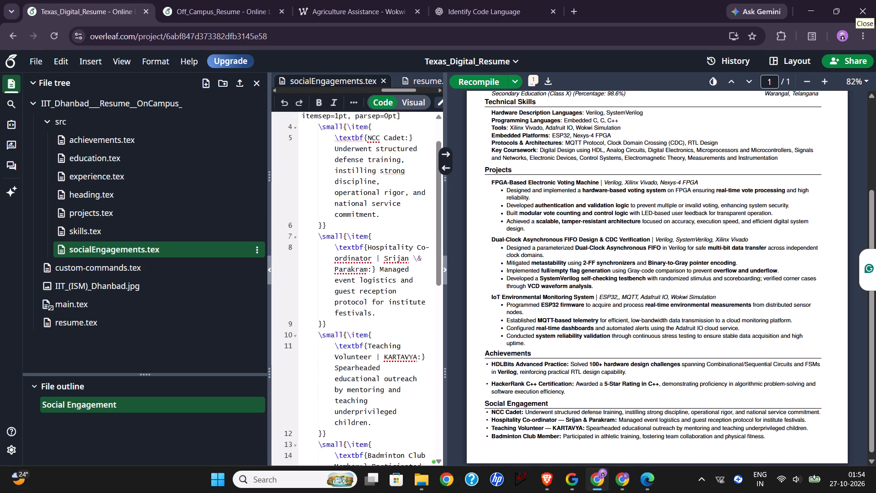
scroll(352, 303, "up", 4)
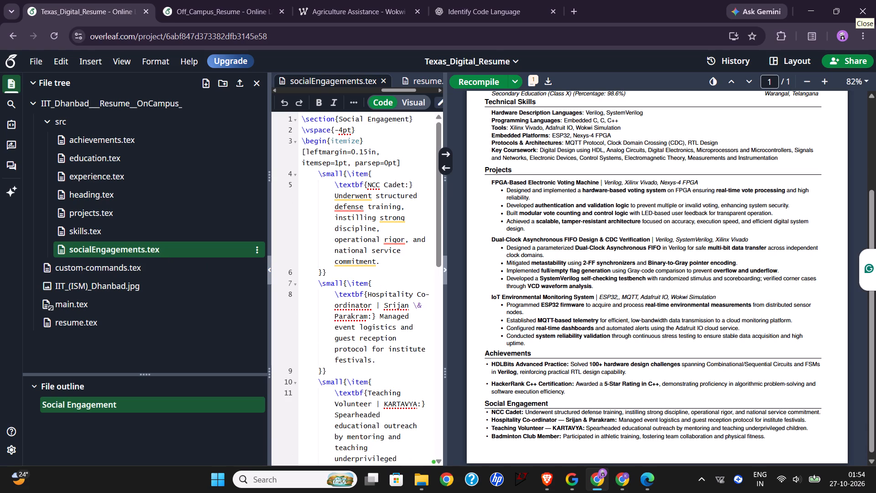
left_click(345, 131)
left_click(344, 131)
key("BackSpace")
key("5")
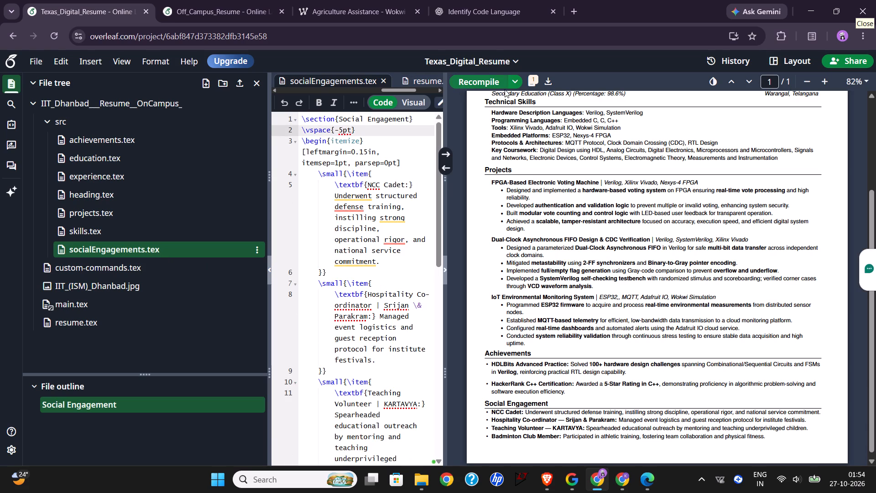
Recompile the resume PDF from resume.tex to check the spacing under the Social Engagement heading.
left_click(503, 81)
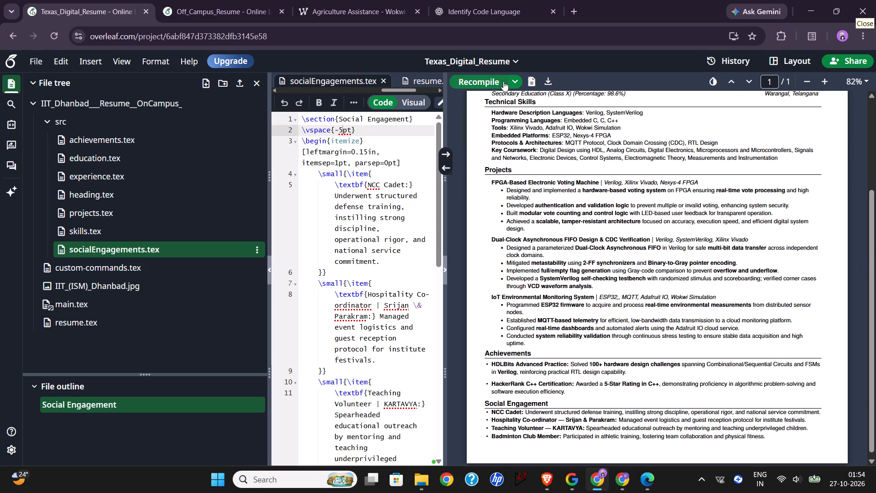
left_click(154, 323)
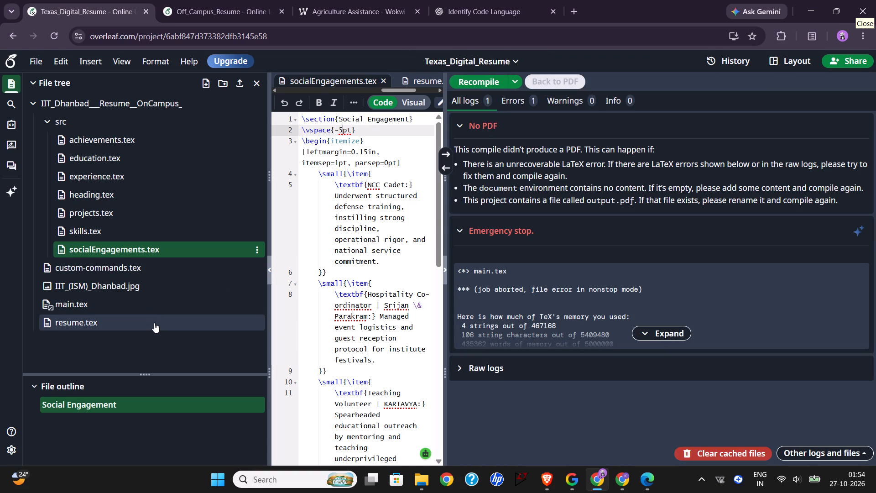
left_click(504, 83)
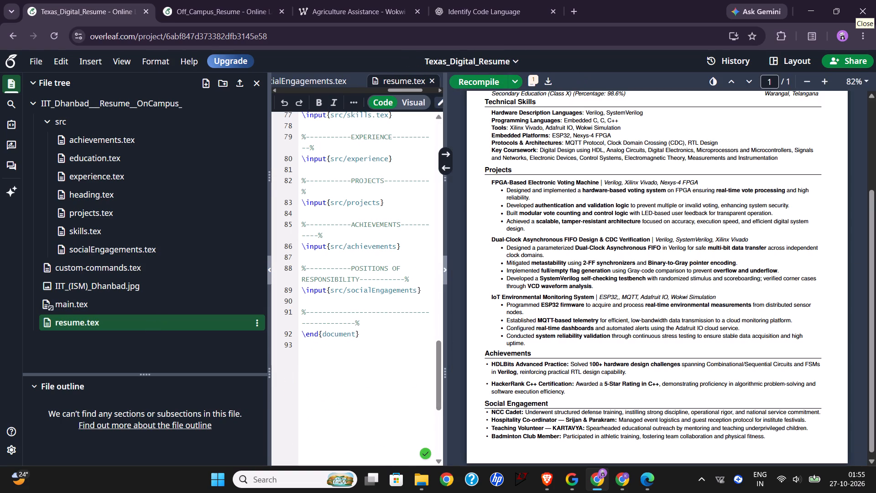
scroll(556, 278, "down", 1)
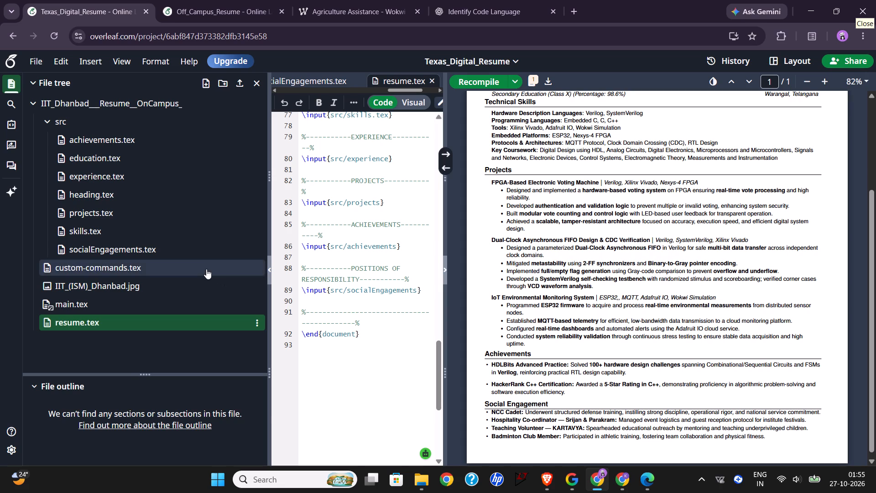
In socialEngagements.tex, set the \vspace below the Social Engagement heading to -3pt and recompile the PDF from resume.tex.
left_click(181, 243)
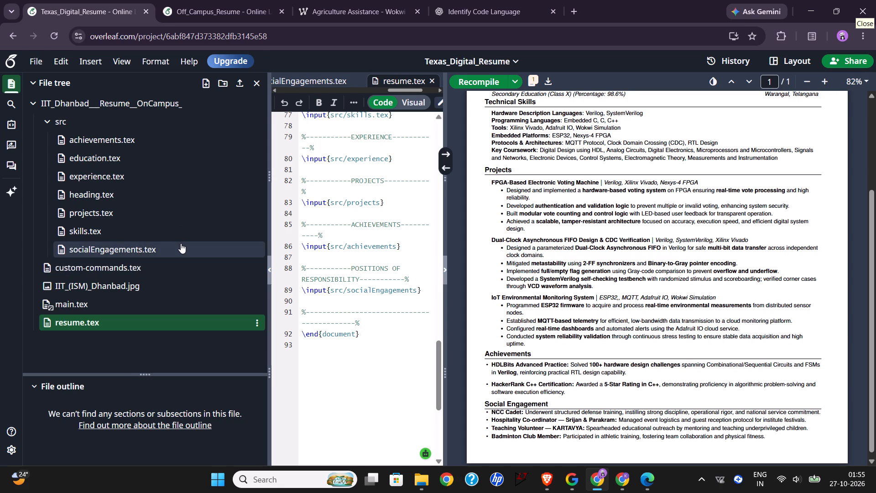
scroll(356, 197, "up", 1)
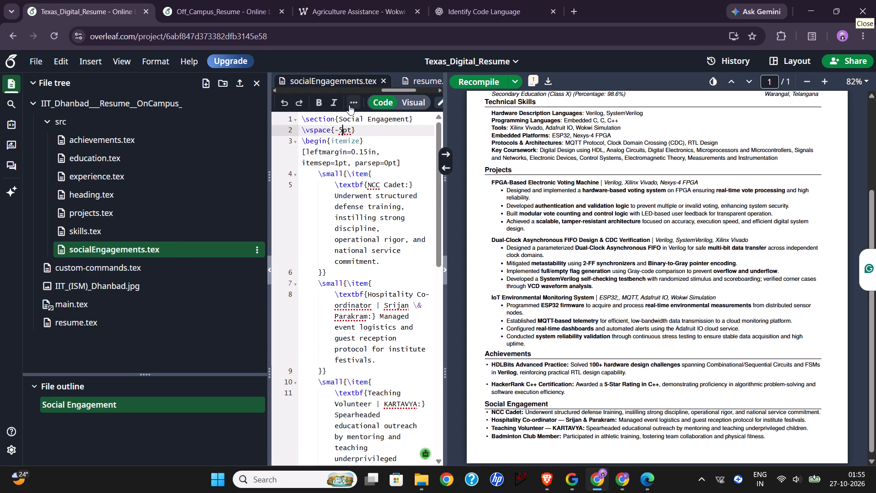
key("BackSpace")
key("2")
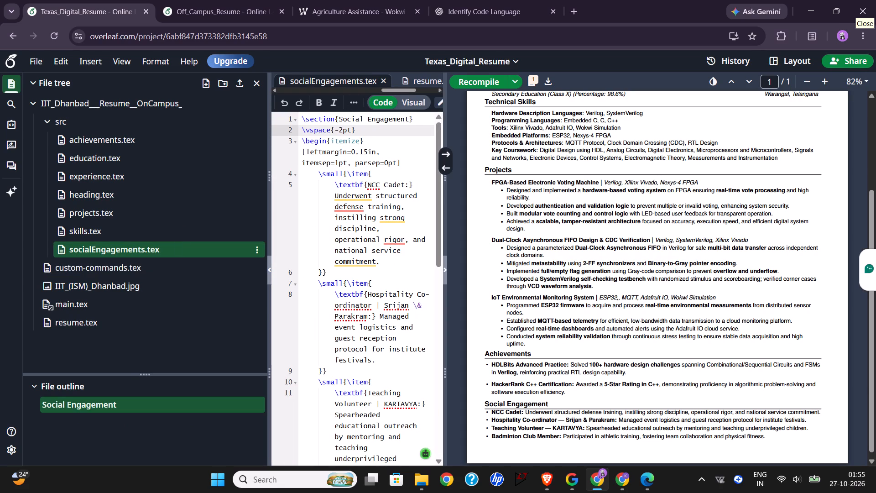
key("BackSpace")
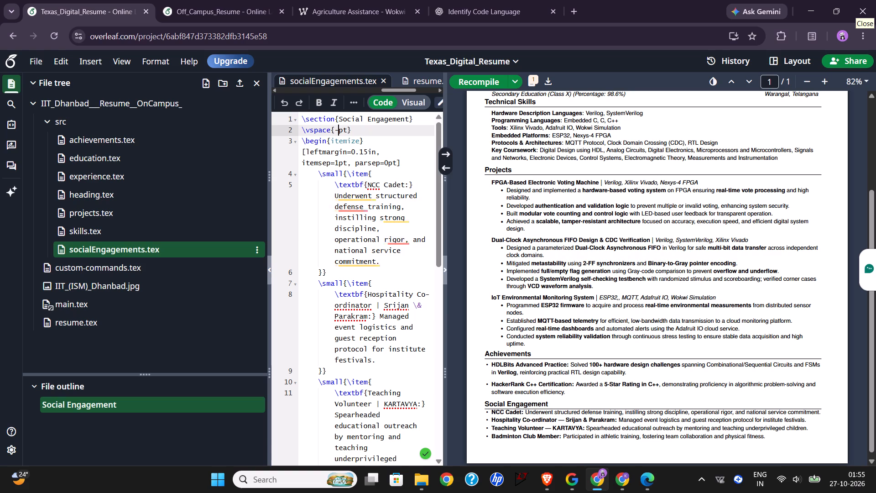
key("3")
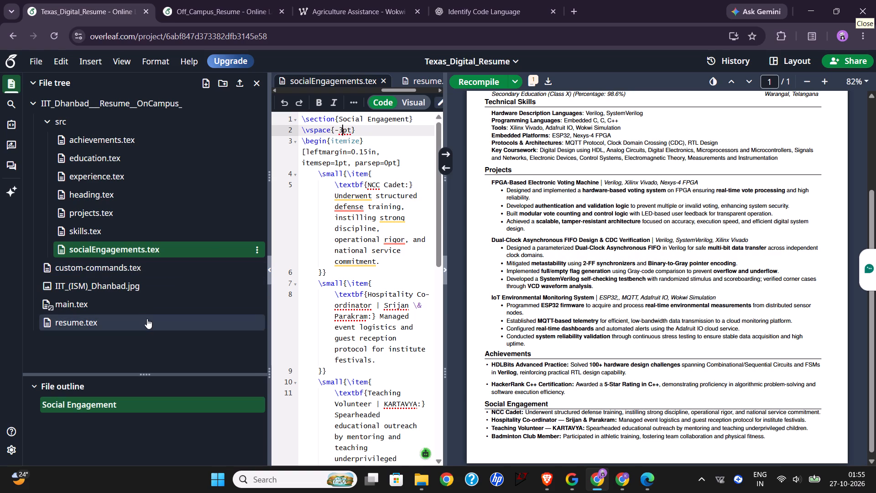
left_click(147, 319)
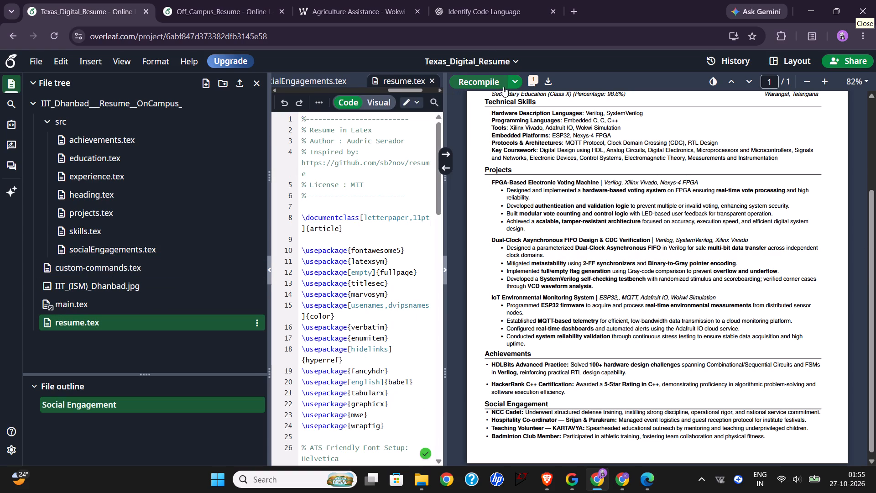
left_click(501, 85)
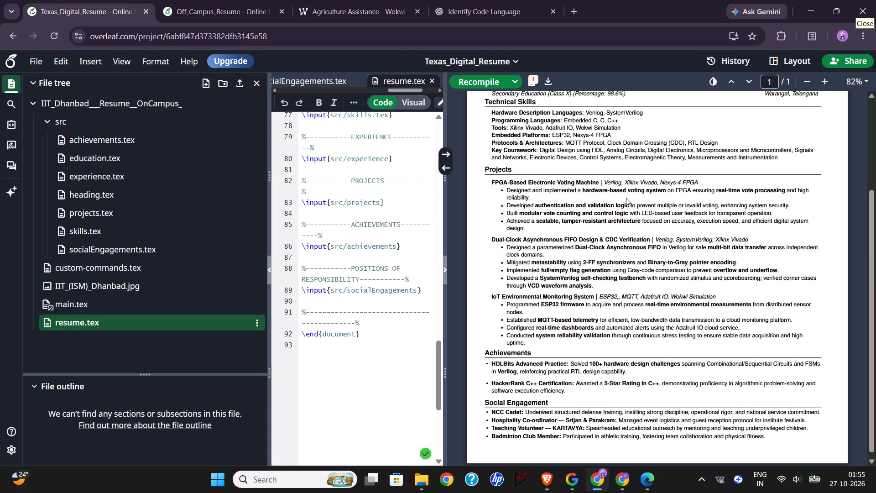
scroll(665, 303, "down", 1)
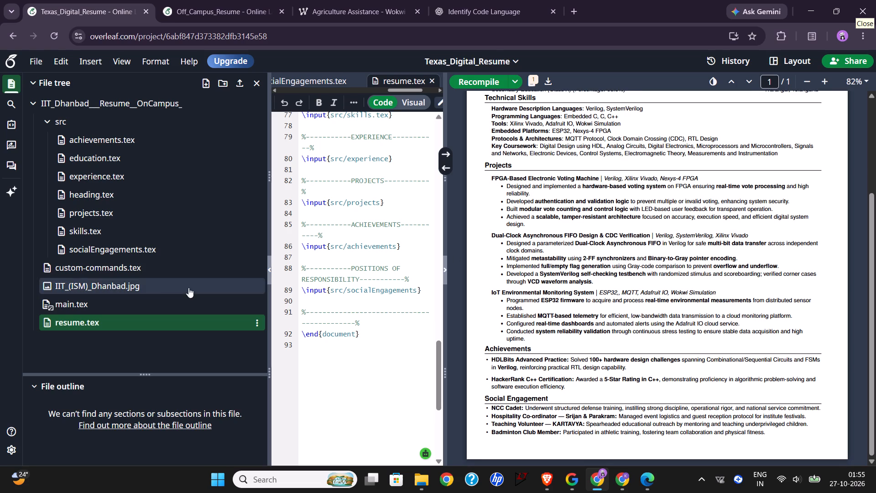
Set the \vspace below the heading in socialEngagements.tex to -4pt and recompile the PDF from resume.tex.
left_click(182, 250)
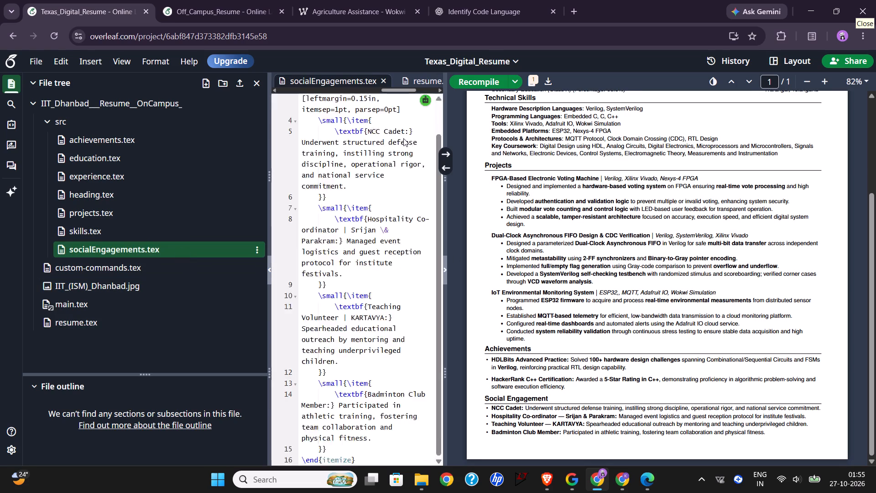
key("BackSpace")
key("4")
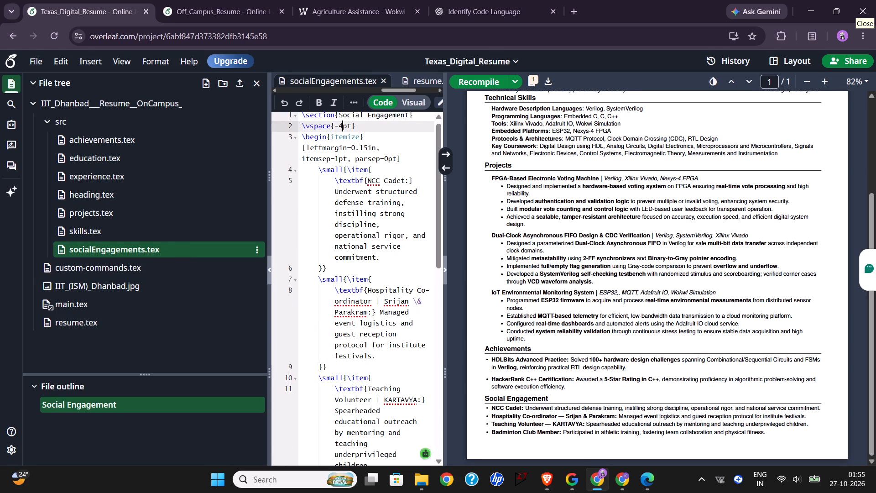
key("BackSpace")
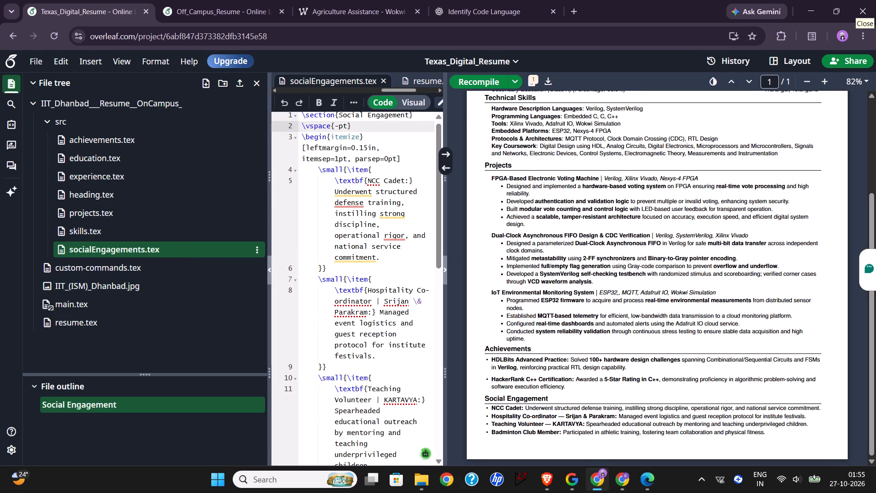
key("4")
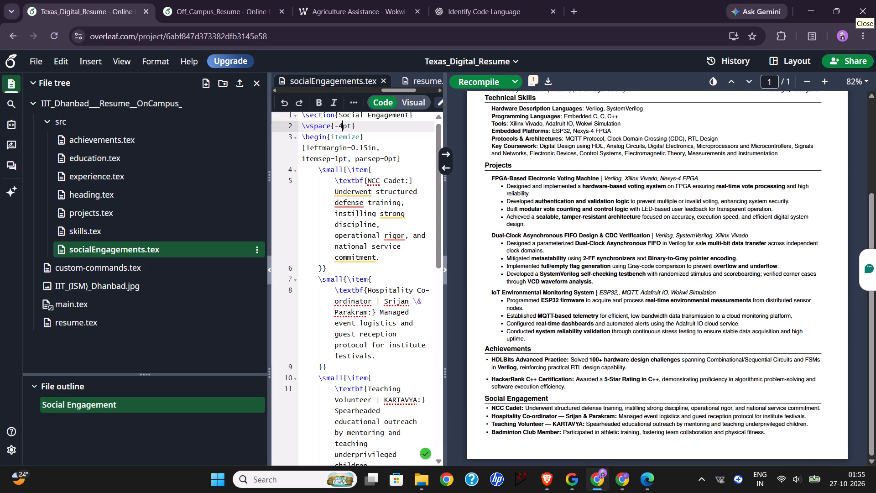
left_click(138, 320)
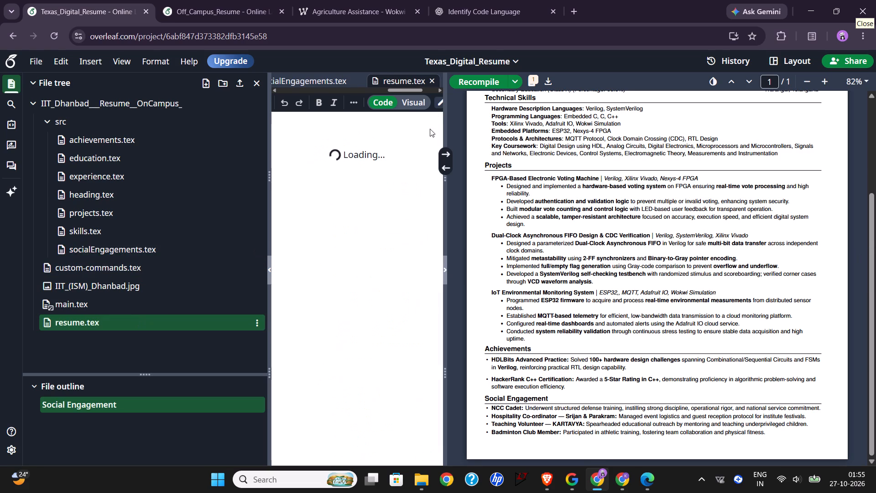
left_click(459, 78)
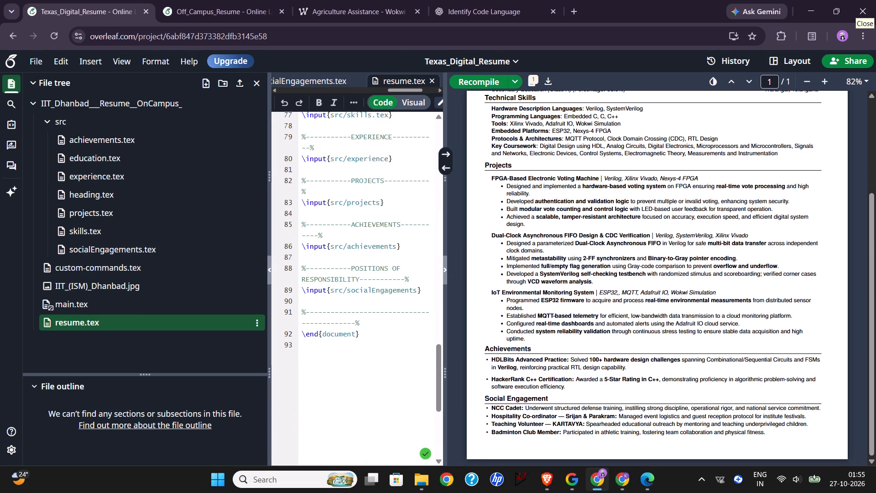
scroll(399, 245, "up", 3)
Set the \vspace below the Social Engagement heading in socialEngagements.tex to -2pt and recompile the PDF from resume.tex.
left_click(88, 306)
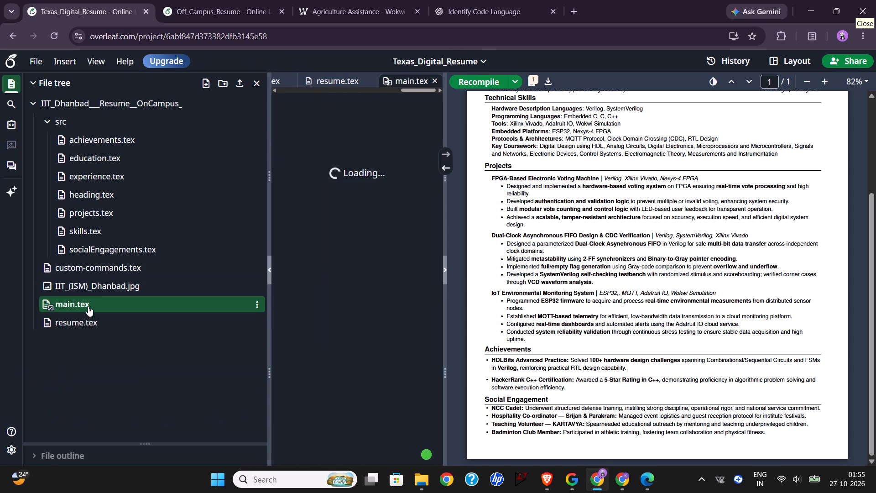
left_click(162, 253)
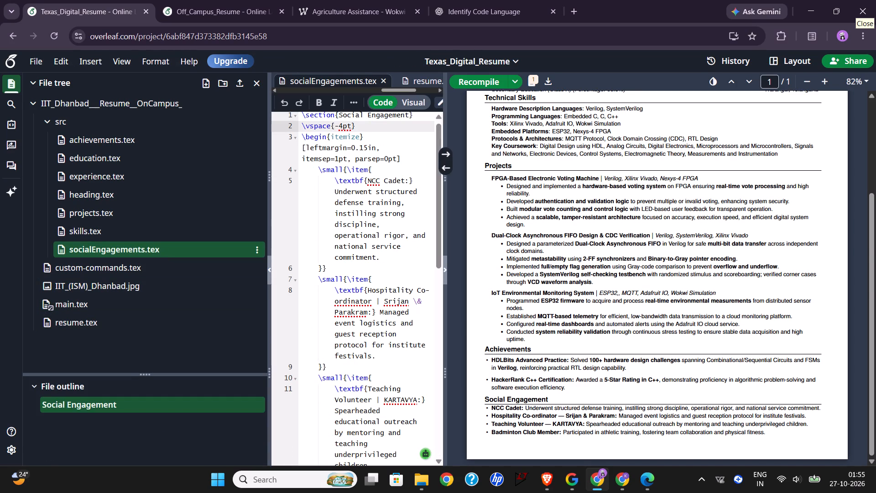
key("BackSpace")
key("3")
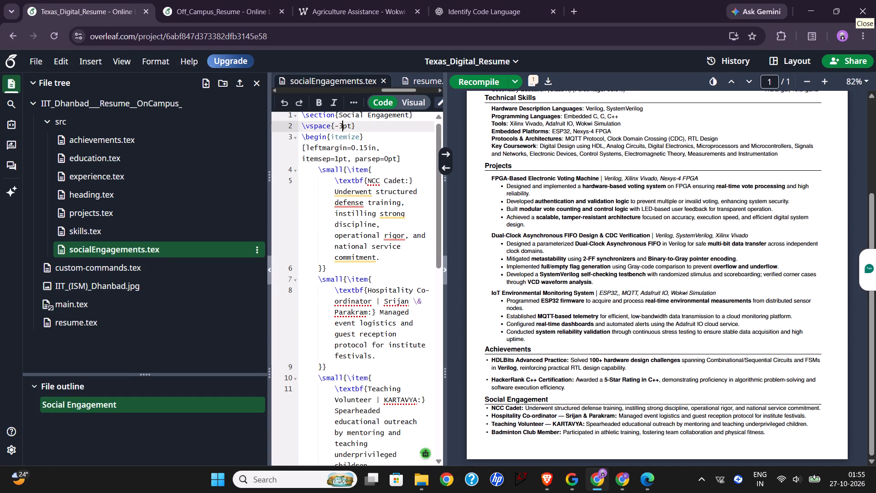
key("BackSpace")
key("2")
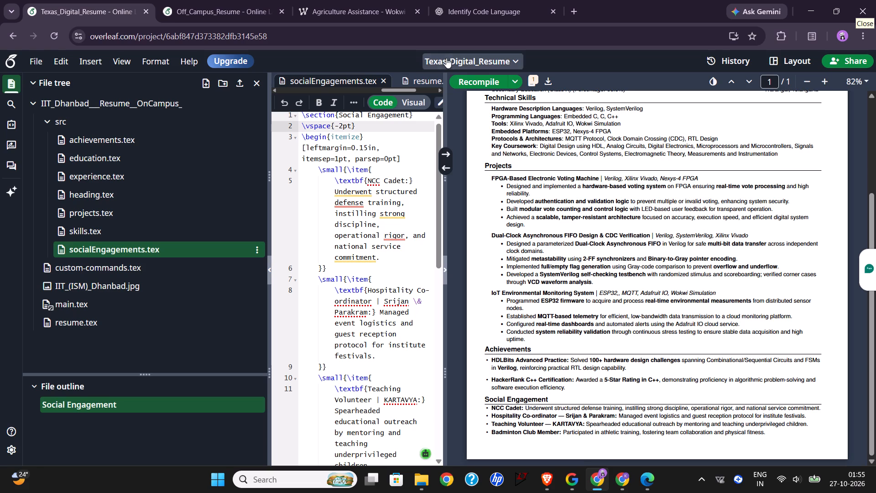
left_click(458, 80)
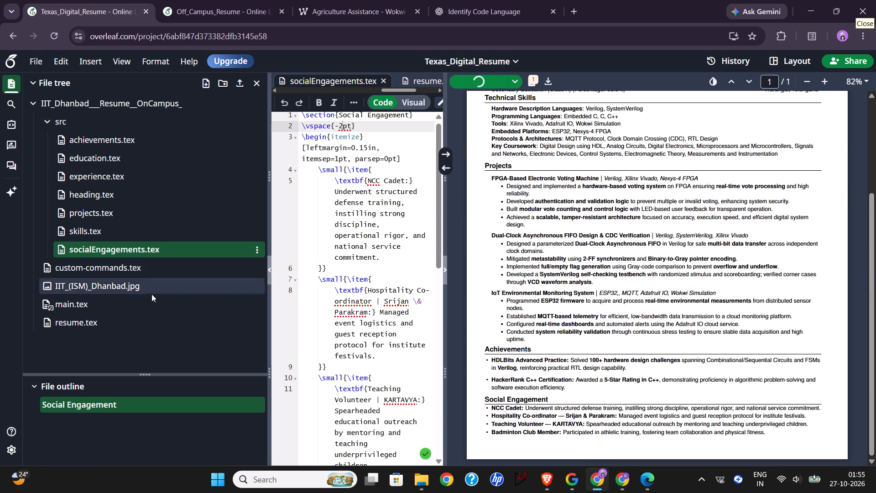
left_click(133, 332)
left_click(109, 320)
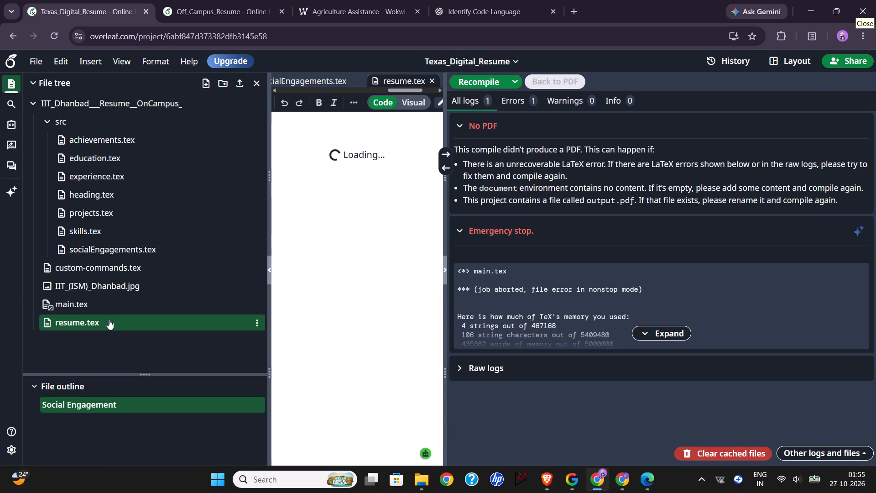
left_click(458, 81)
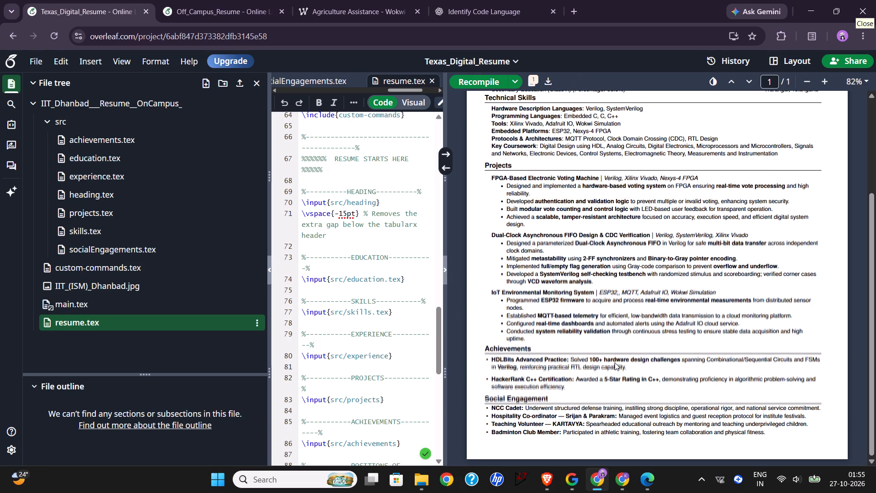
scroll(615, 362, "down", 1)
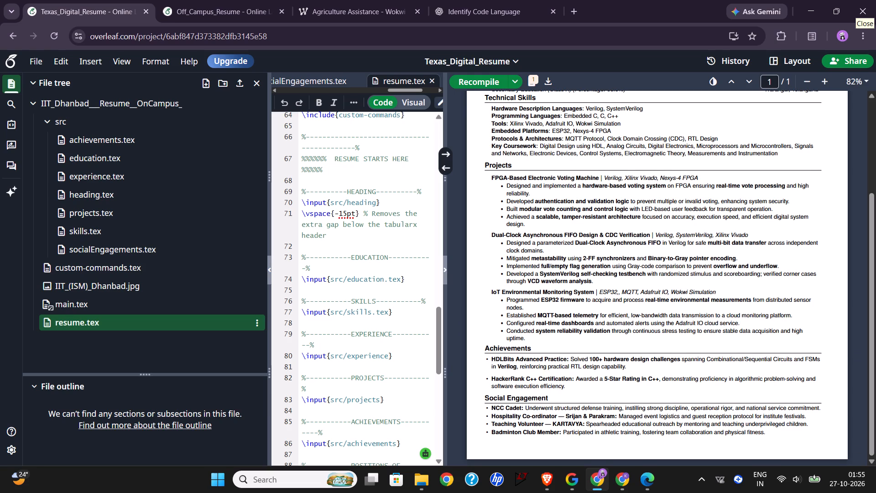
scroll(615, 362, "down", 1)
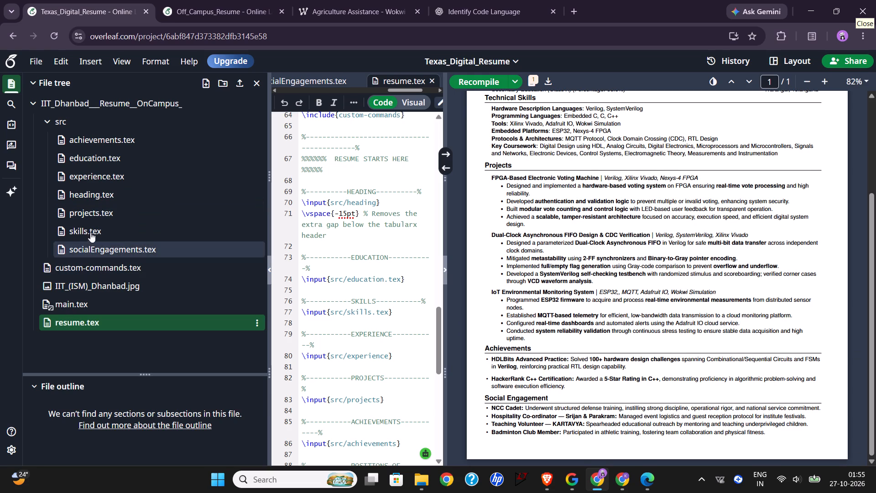
Set the \vspace below the Social Engagement heading in socialEngagements.tex to -1pt, recompile from resume.tex and check the page layout.
left_click(168, 242)
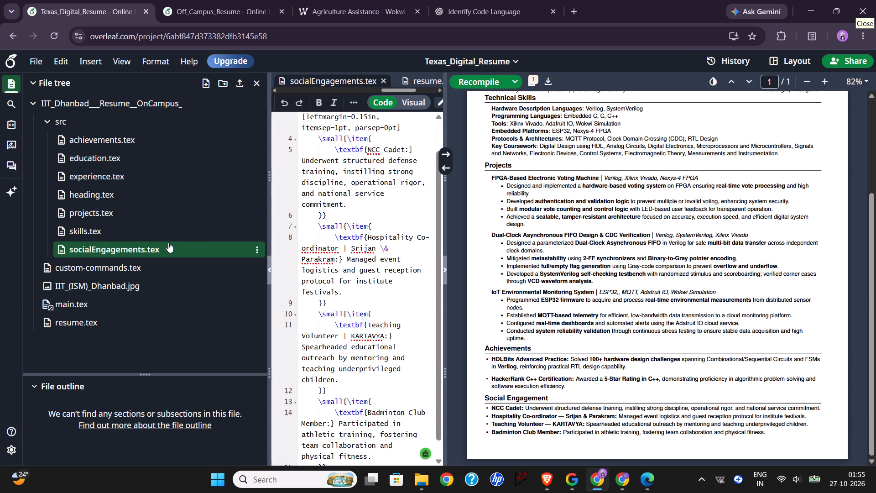
scroll(332, 181, "up", 2)
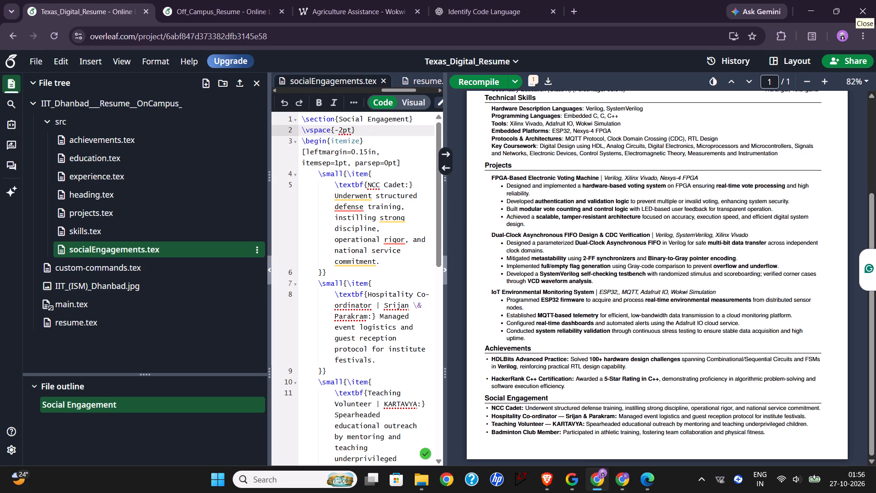
key("BackSpace")
key("1")
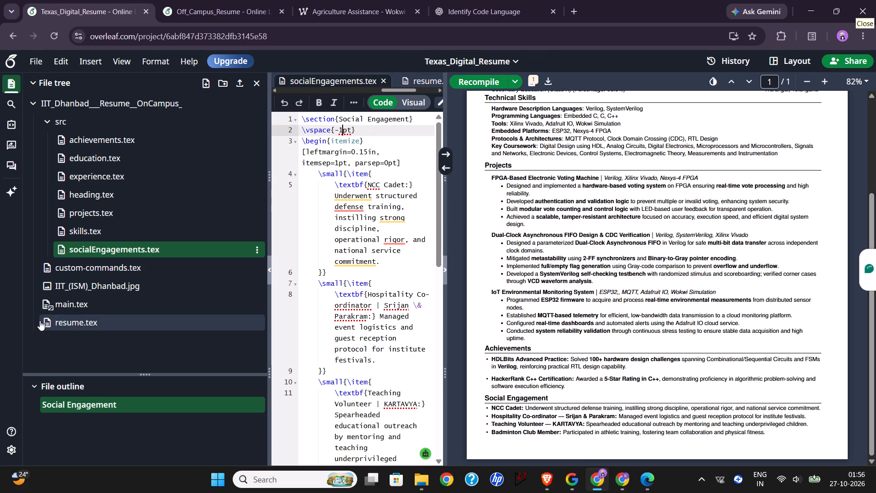
left_click(53, 322)
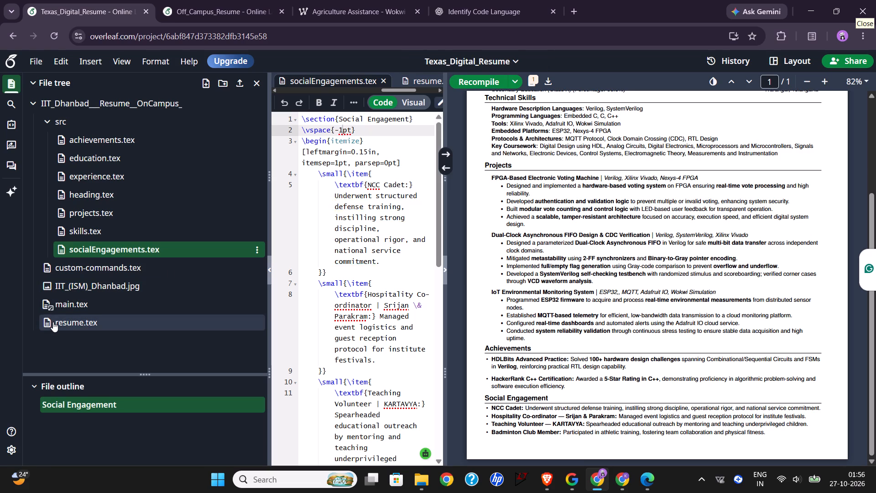
left_click(52, 315)
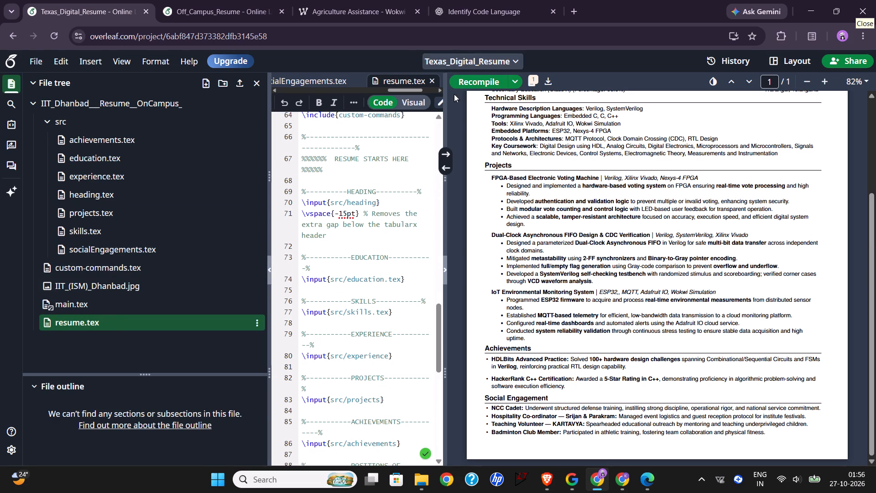
left_click(455, 80)
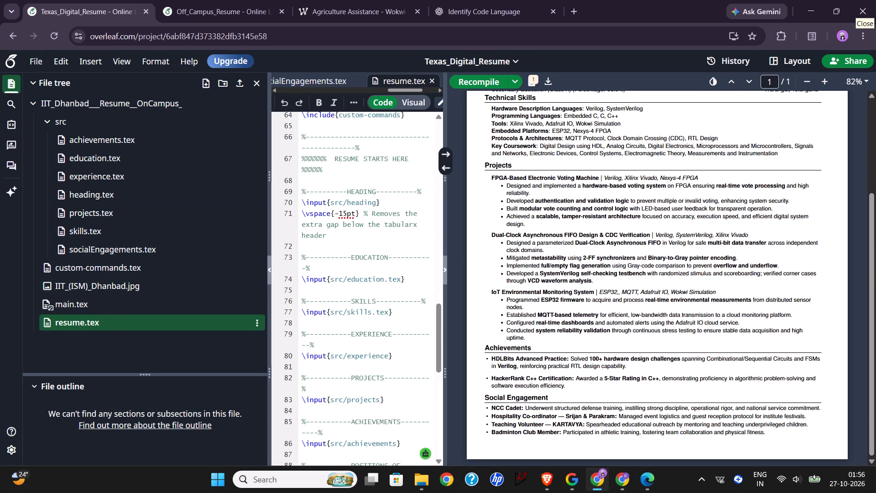
scroll(637, 265, "down", 2)
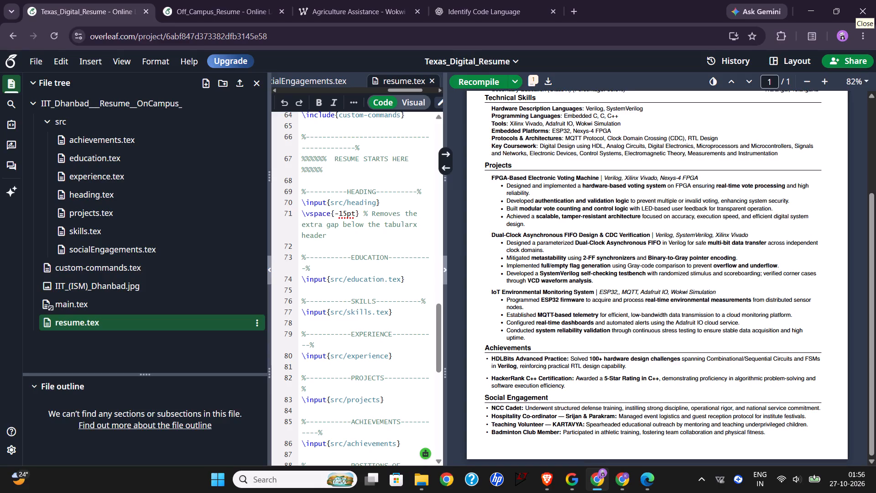
scroll(637, 265, "up", 1)
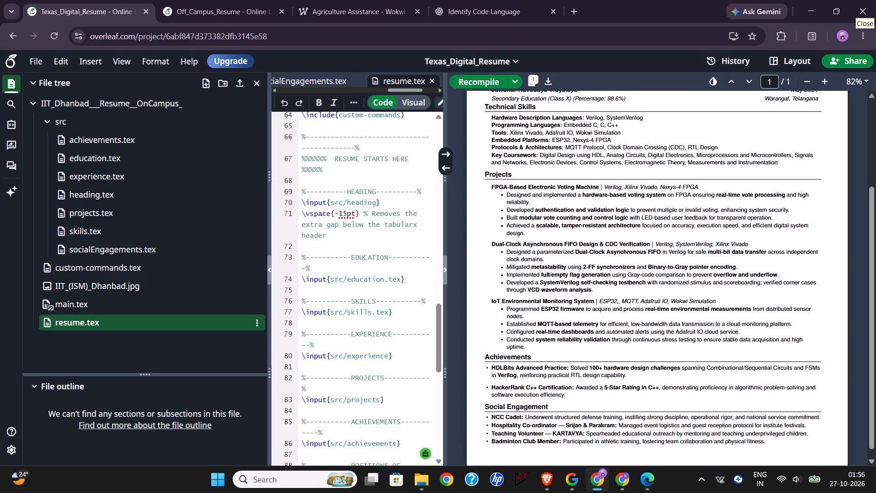
scroll(637, 265, "up", 1)
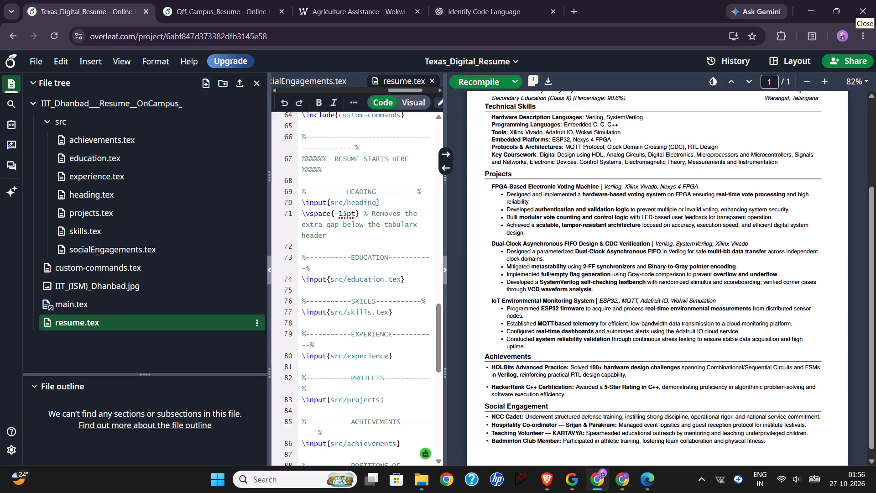
scroll(508, 328, "up", 4)
scroll(508, 328, "down", 1)
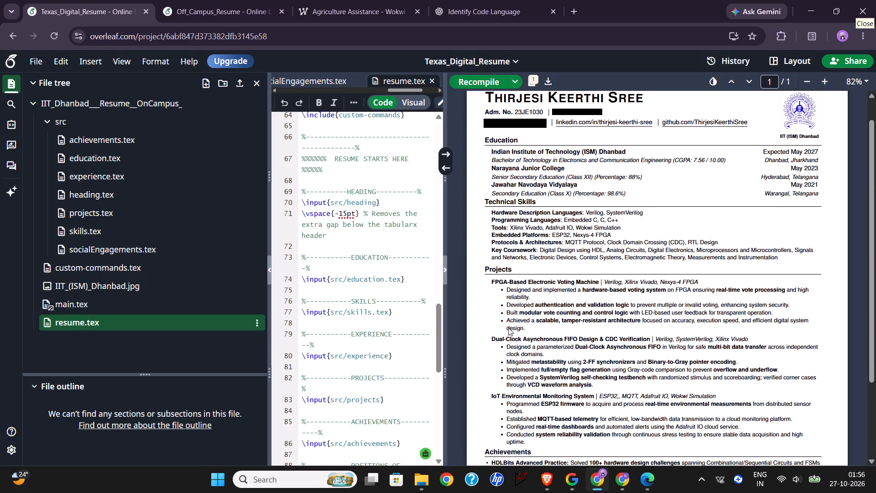
scroll(508, 328, "down", 3)
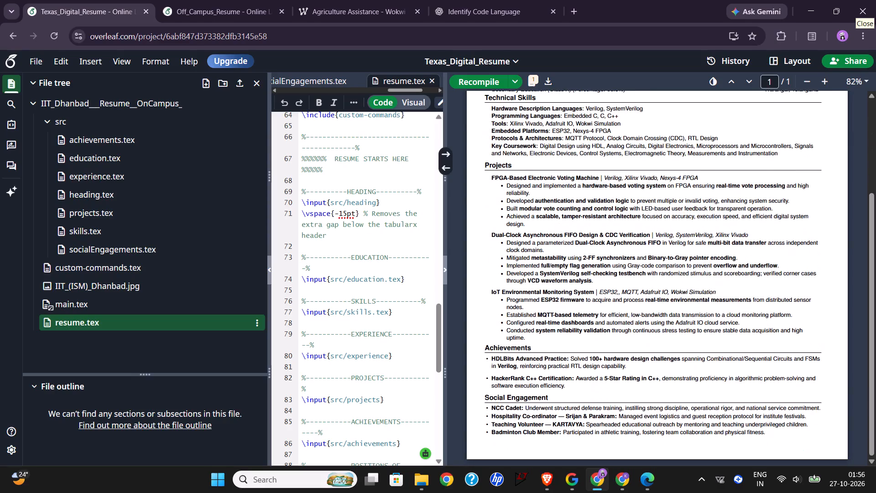
Review the compiled resume's layout and spacing from the Social Engagement section back up to Education.
scroll(508, 328, "down", 1)
scroll(516, 414, "down", 2)
scroll(516, 414, "up", 2)
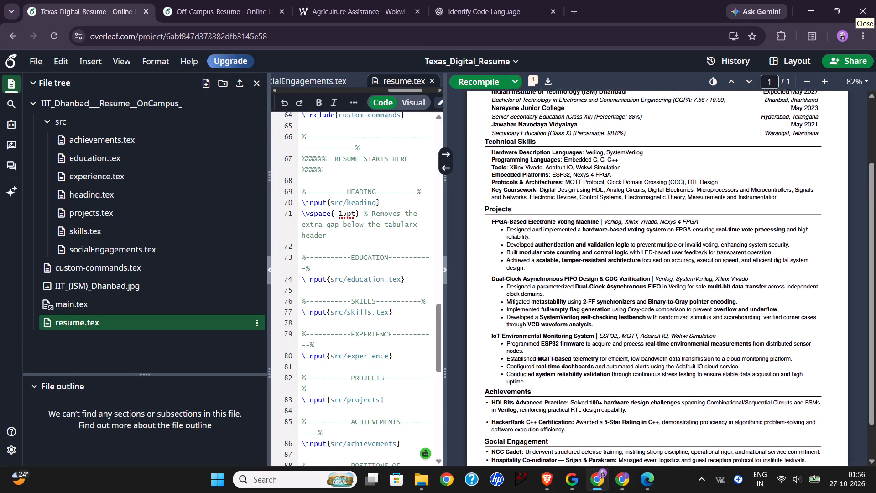
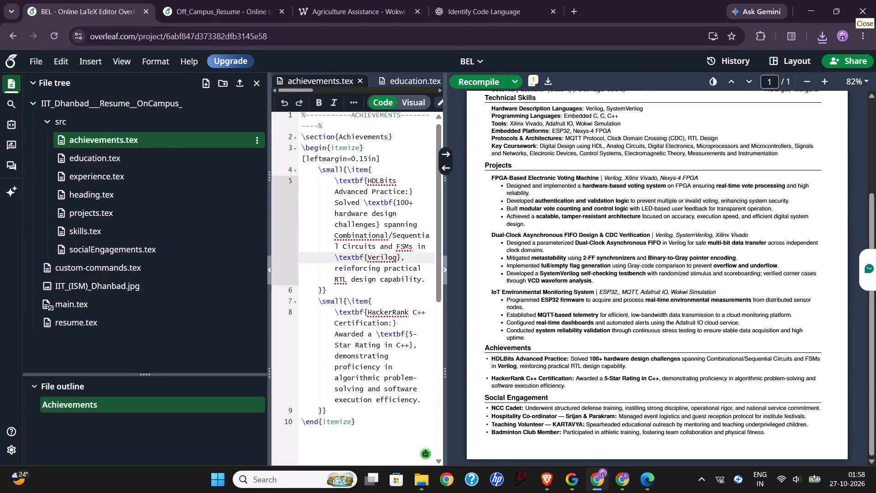
In achievements.tex, place the text cursor right after the closing braces of the HDLBits Advanced Practice item.
left_click(345, 295)
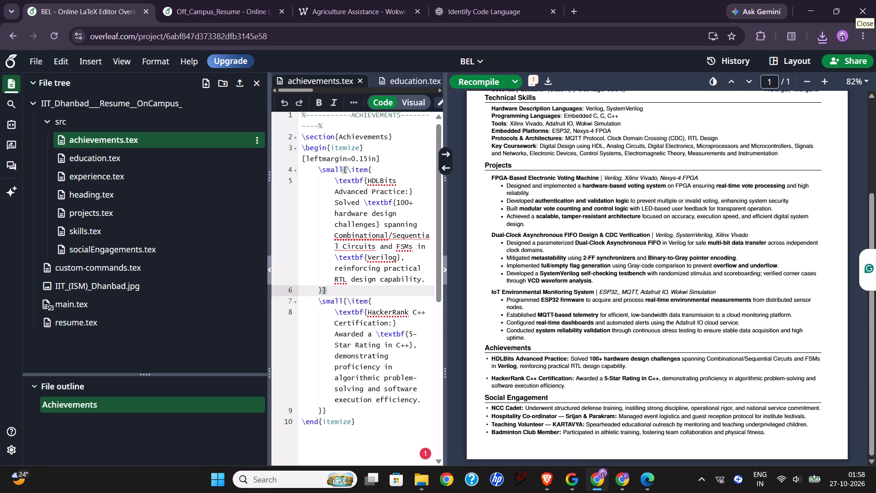
Insert \vspace{-2pt} after the closing braces of the HDLBits Advanced Practice item in achievements.tex.
left_click(368, 289)
left_click_drag(525, 374, 529, 378)
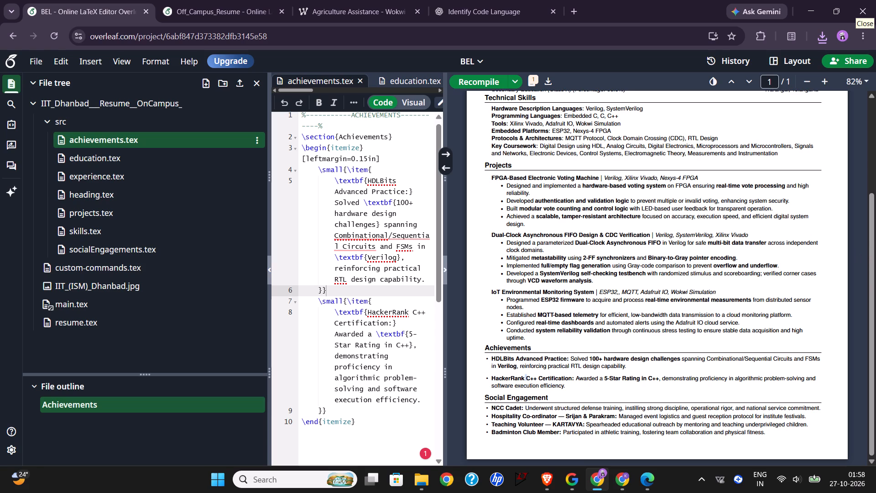
key("space")
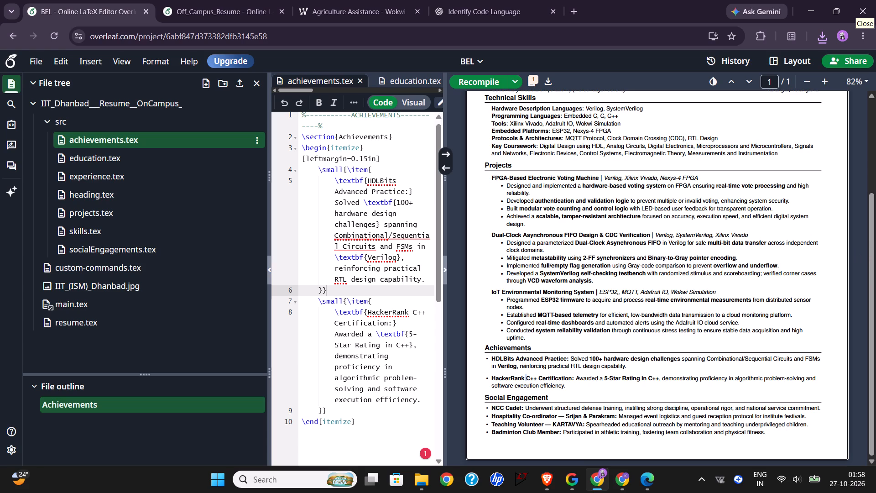
type("\\space")
left_click(332, 285)
key("backslash")
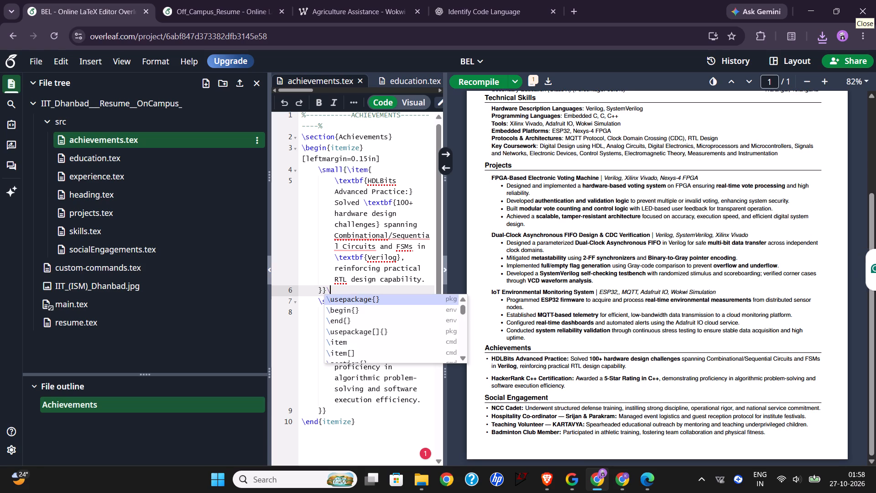
type("space{}")
key("Left")
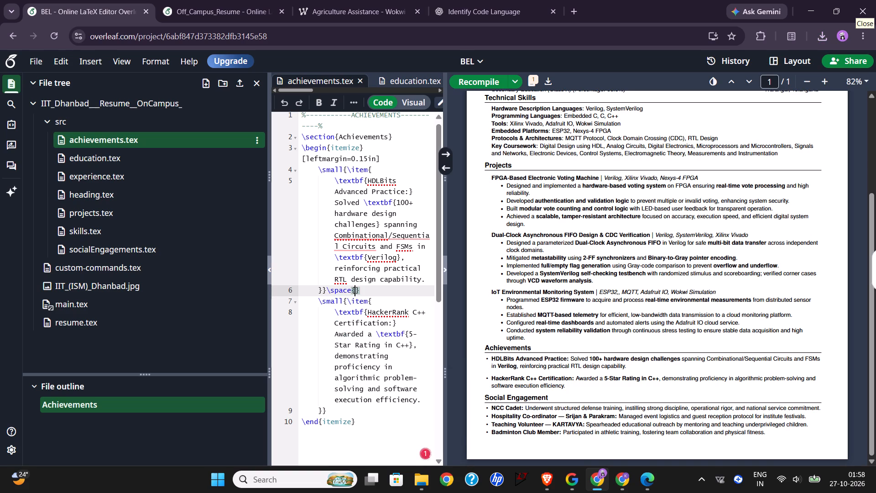
key("minus")
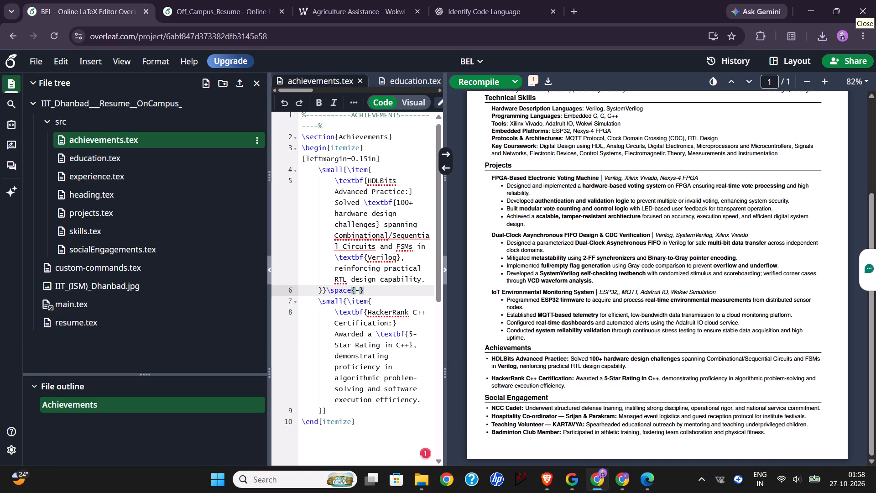
type("2pt")
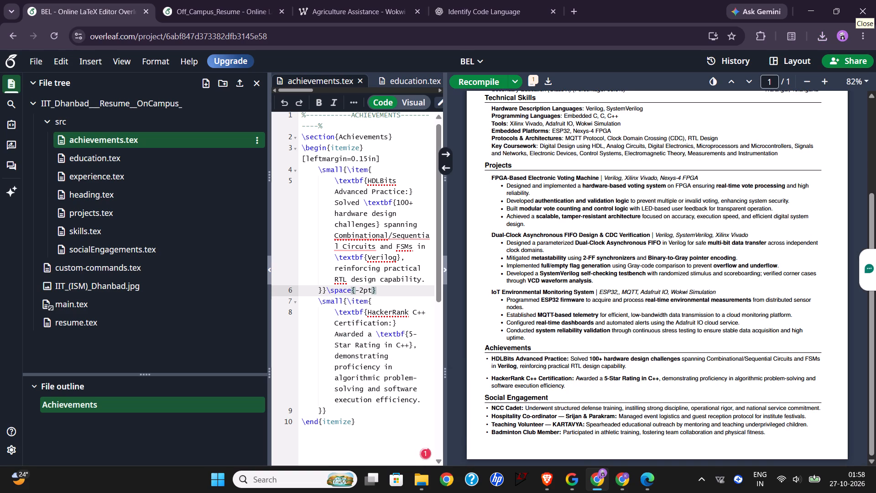
left_click(332, 289)
key("v")
Open resume.tex and recompile the resume to refresh its PDF preview.
left_click(127, 320)
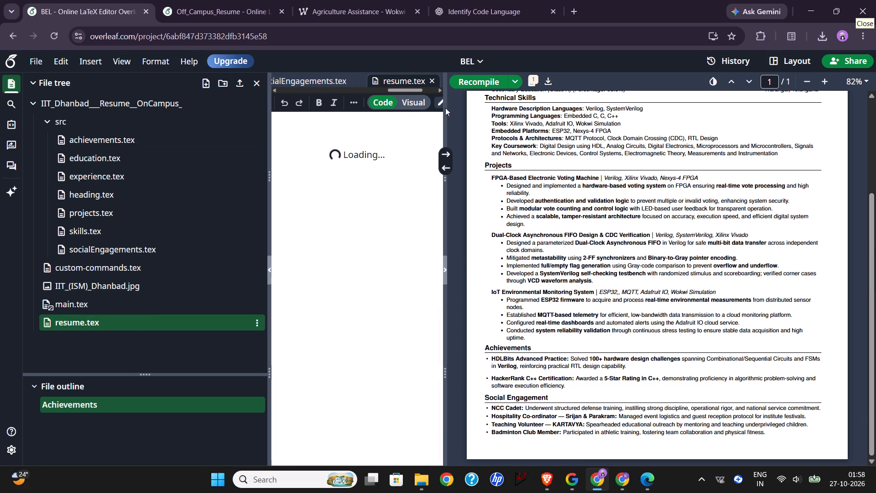
left_click(461, 81)
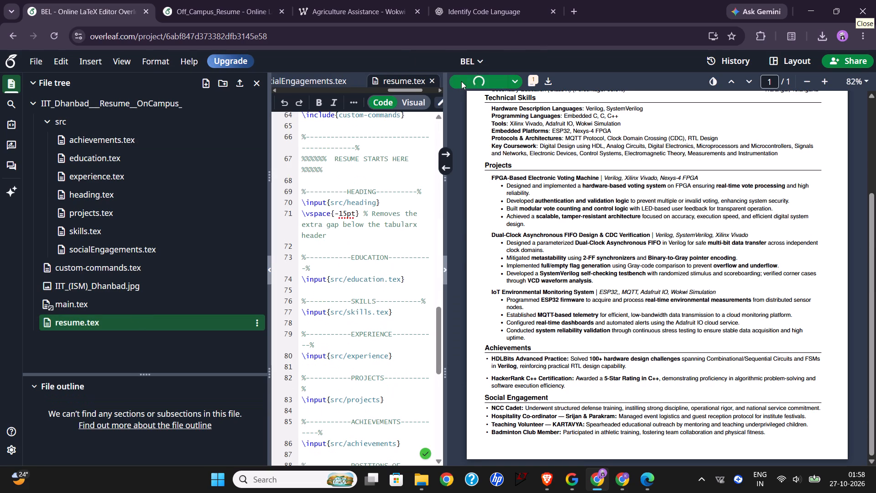
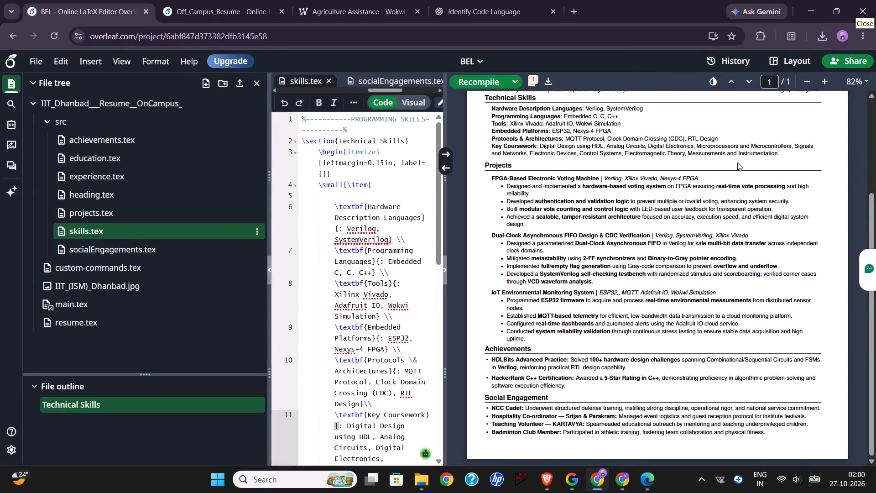
Review the Technical Skills section in the compiled resume preview, particularly the subjects listed under Key Coursework.
scroll(737, 163, "up", 1)
left_click_drag(589, 182, 610, 240)
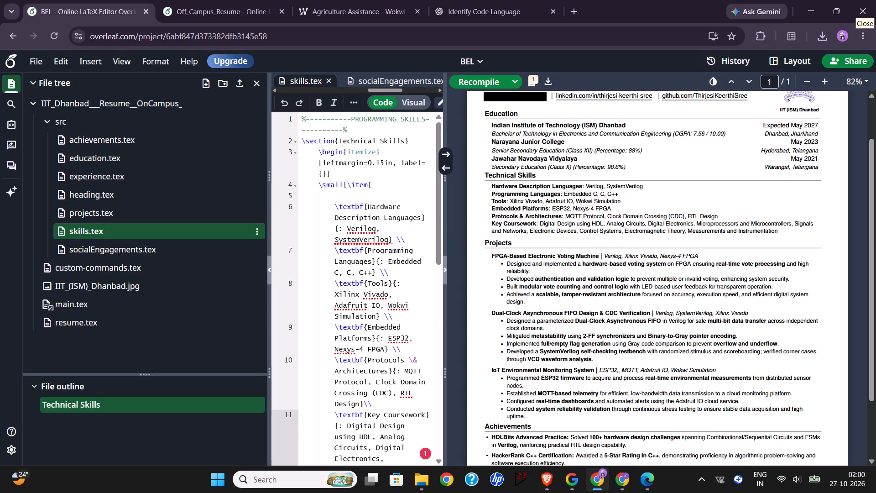
left_click_drag(490, 184, 575, 242)
left_click(633, 231)
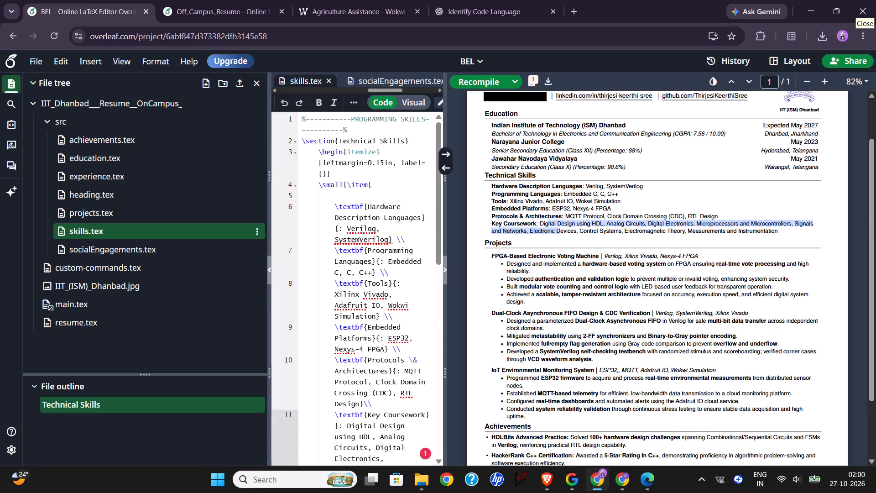
left_click_drag(783, 232, 747, 218)
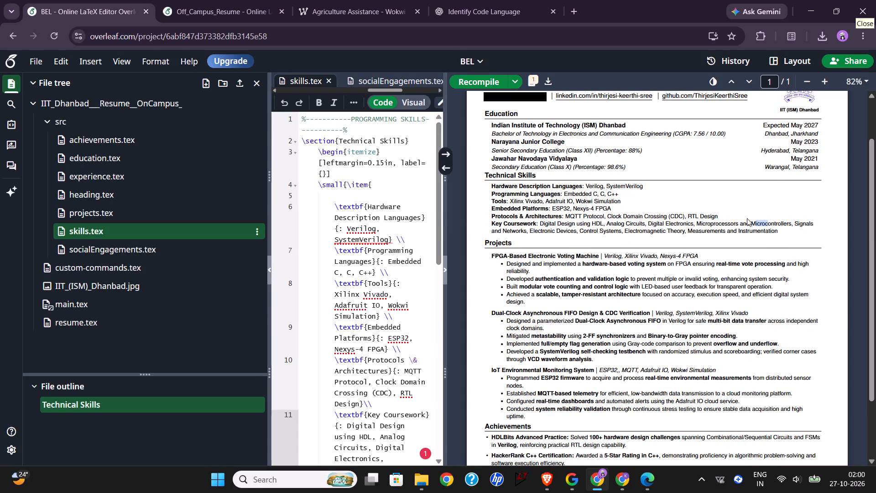
left_click_drag(747, 218, 714, 218)
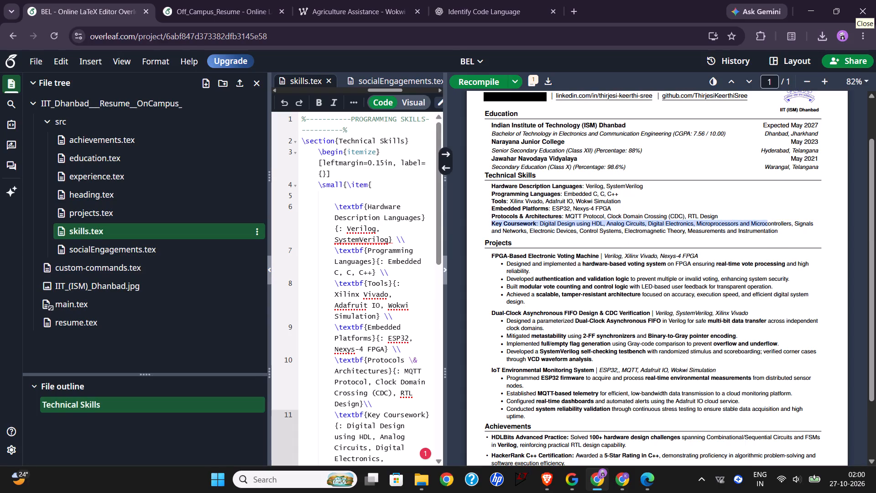
left_click_drag(714, 218, 703, 221)
left_click(715, 235)
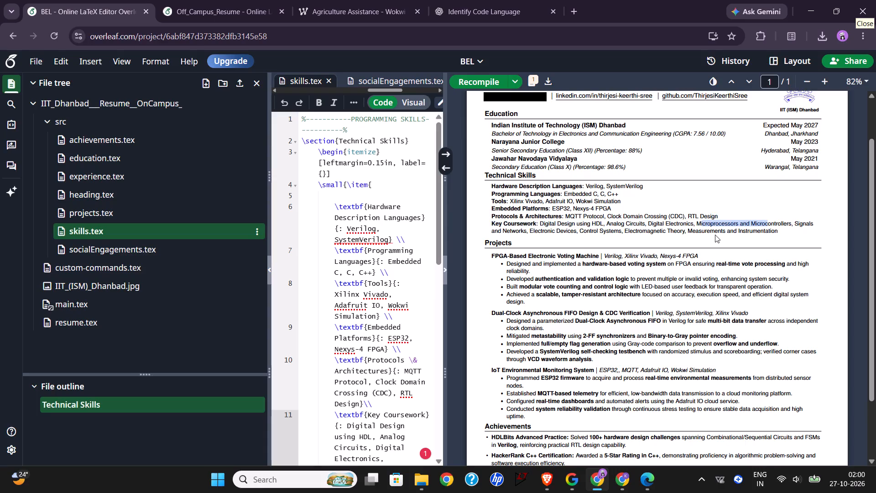
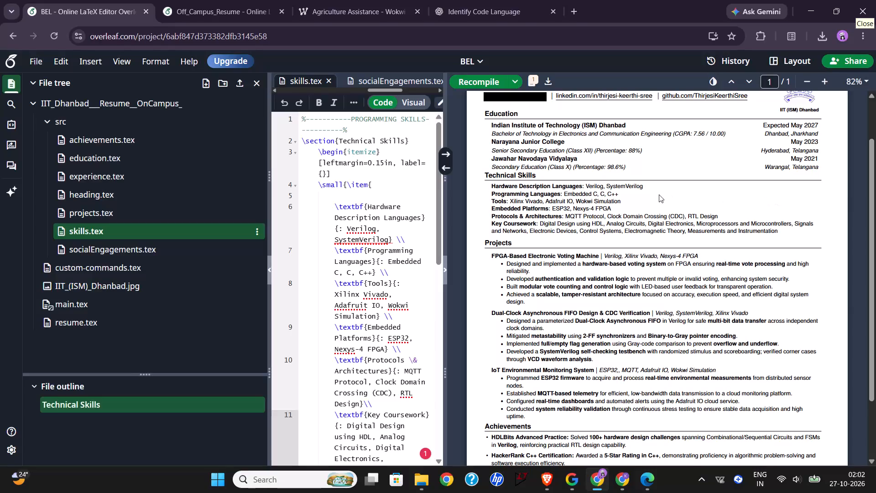
Compare the Technical Skills source in skills.tex with the compiled resume, checking the section's heading and its spacing against the neighbouring sections.
left_click_drag(537, 176, 486, 176)
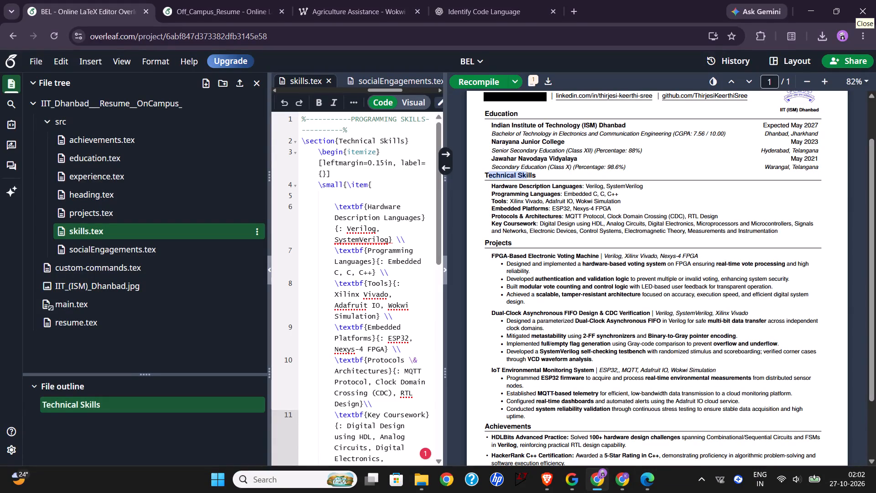
left_click_drag(486, 176, 484, 176)
scroll(337, 184, "up", 2)
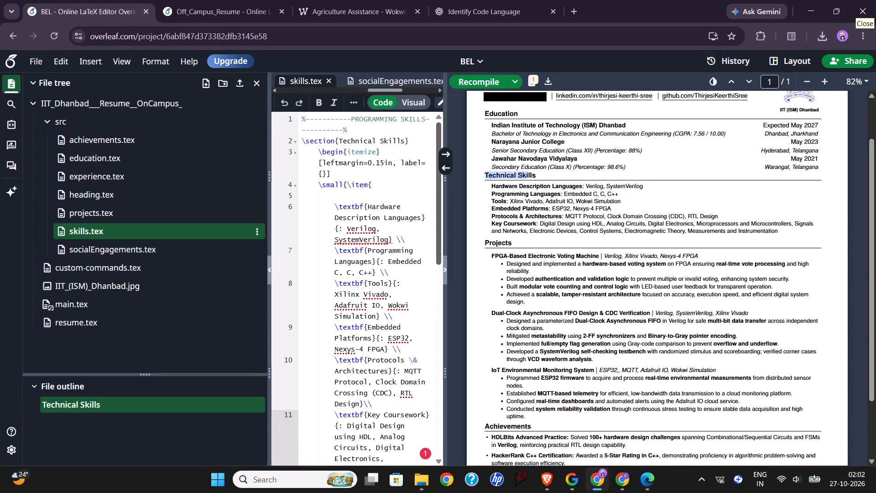
scroll(337, 184, "down", 5)
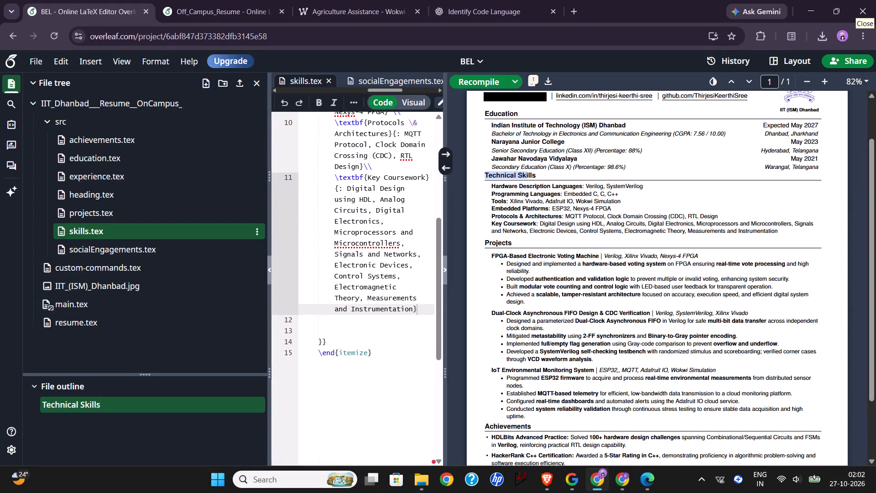
scroll(382, 150, "up", 4)
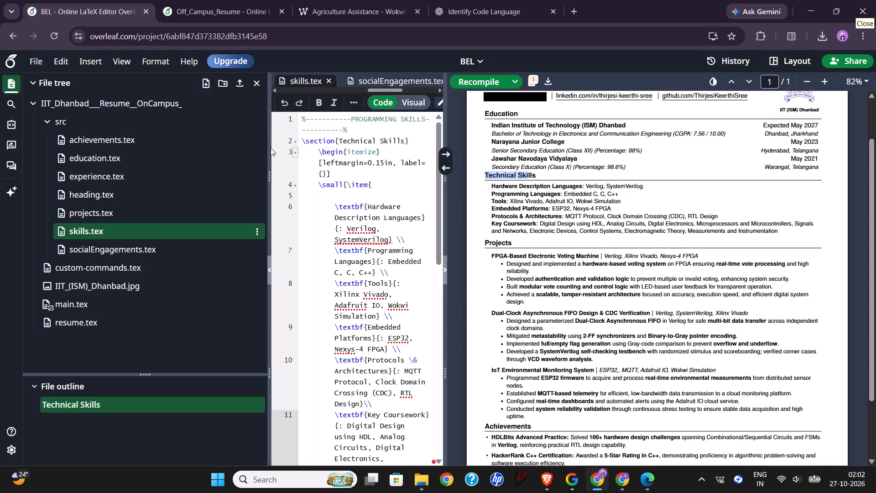
left_click(534, 189)
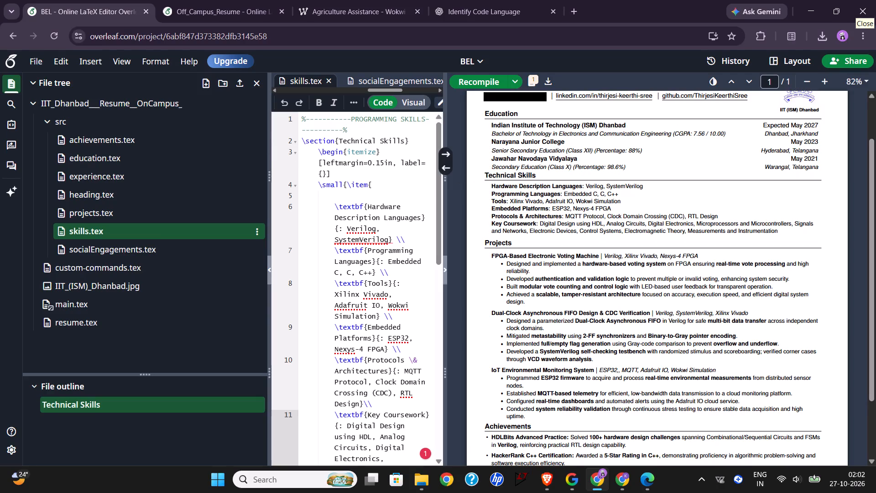
left_click(384, 135)
scroll(551, 170, "down", 1)
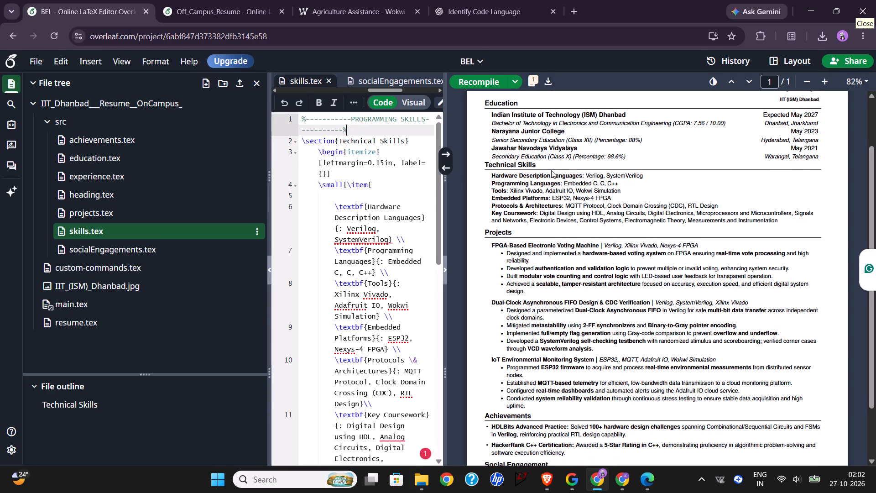
scroll(551, 170, "down", 2)
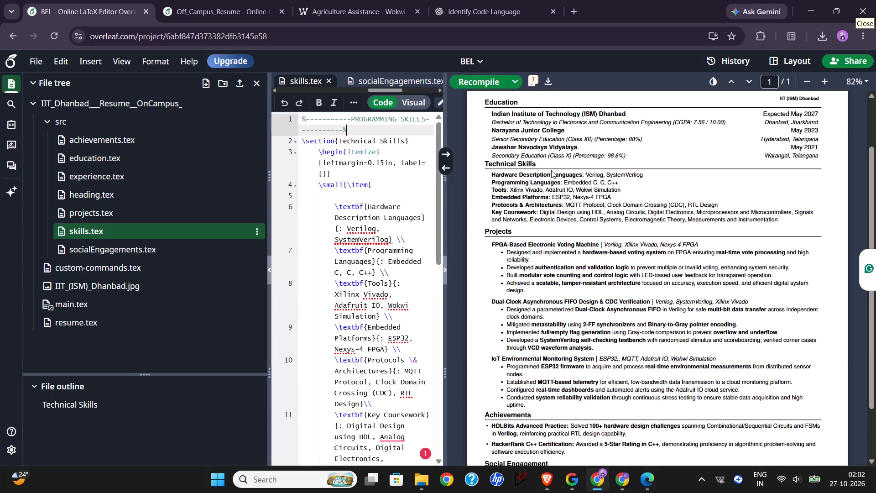
scroll(551, 170, "down", 3)
scroll(551, 170, "up", 5)
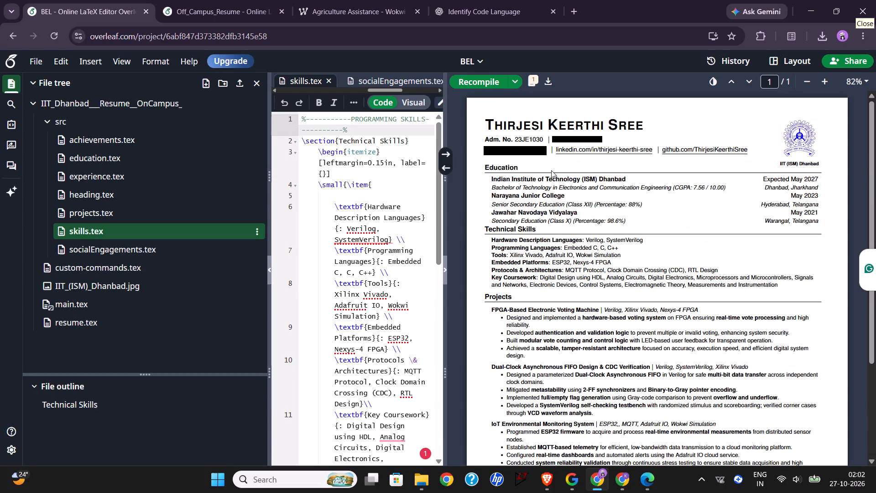
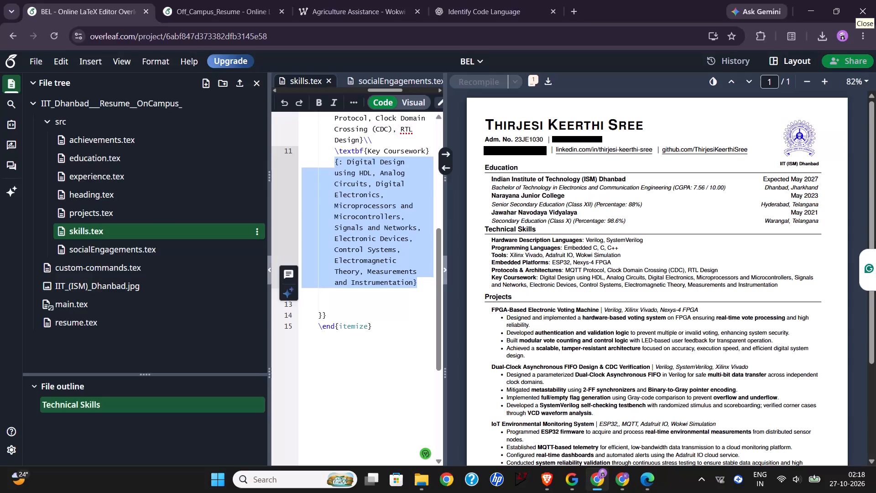
Delete the whole Protocols & Architectures entry from the Technical Skills list in skills.tex, leaving no empty line.
scroll(548, 286, "down", 2)
scroll(548, 286, "up", 1)
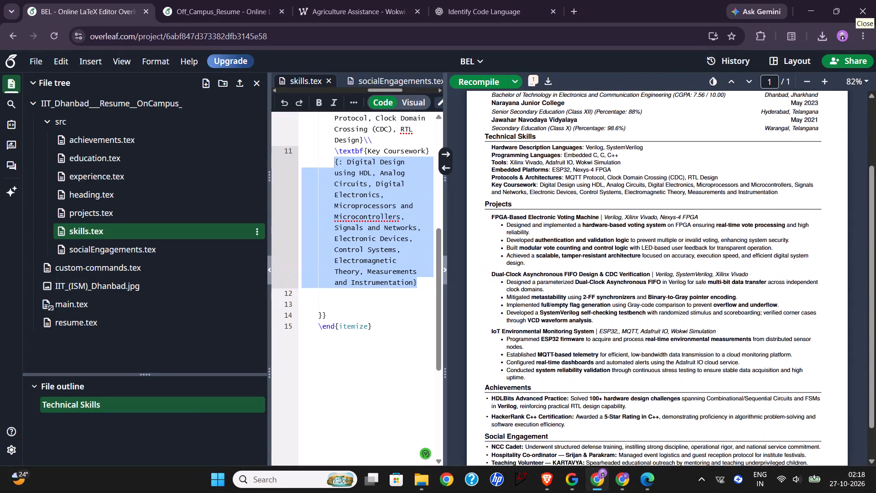
scroll(548, 286, "up", 2)
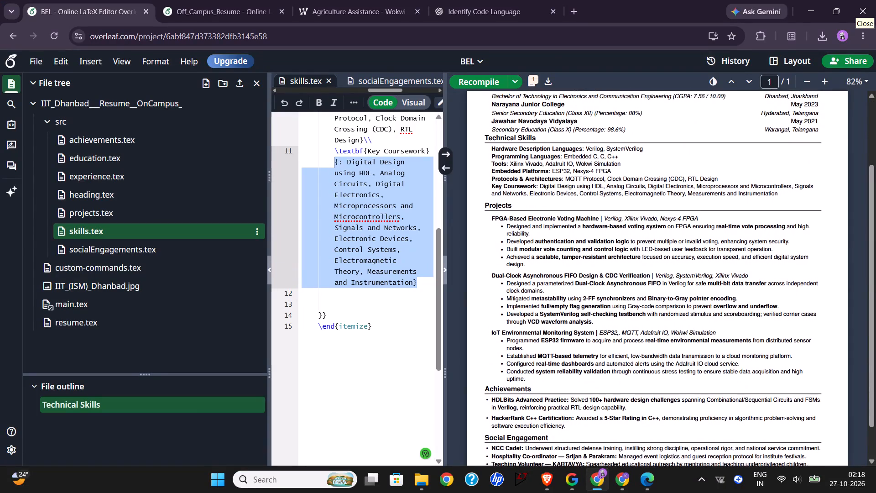
scroll(548, 286, "up", 1)
scroll(368, 179, "up", 3)
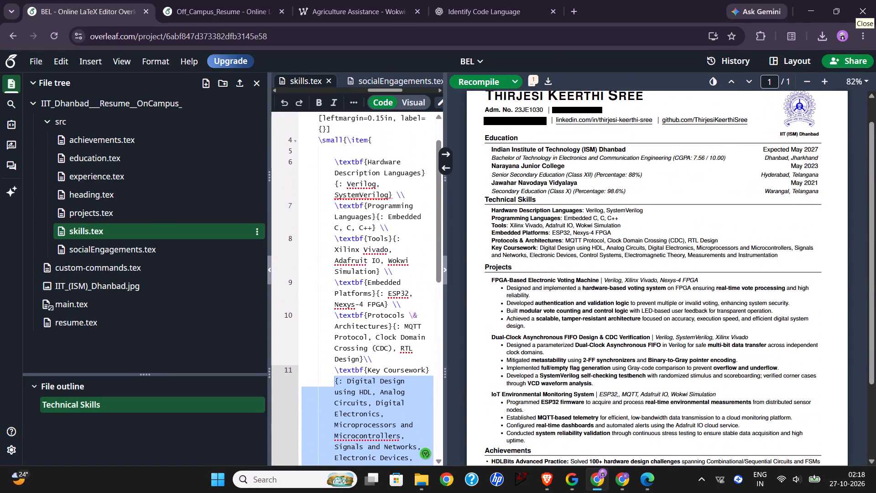
left_click(359, 262)
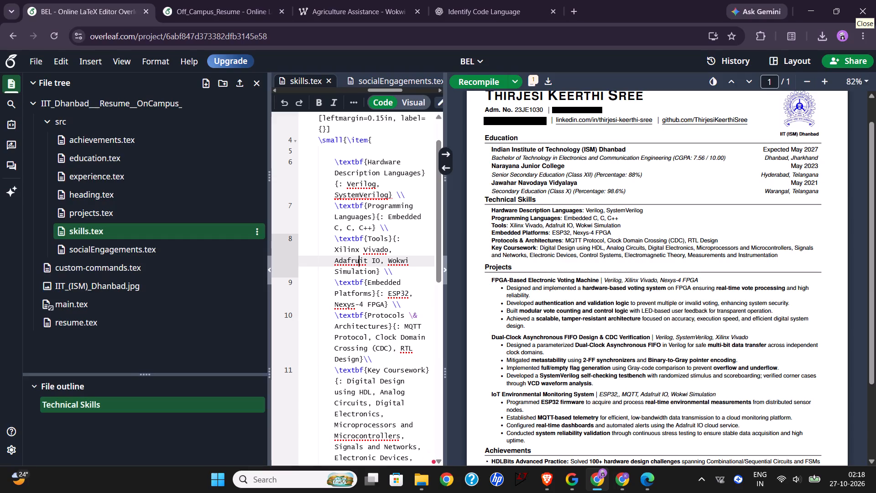
left_click(374, 361)
left_click_drag(374, 361, 335, 315)
key("BackSpace")
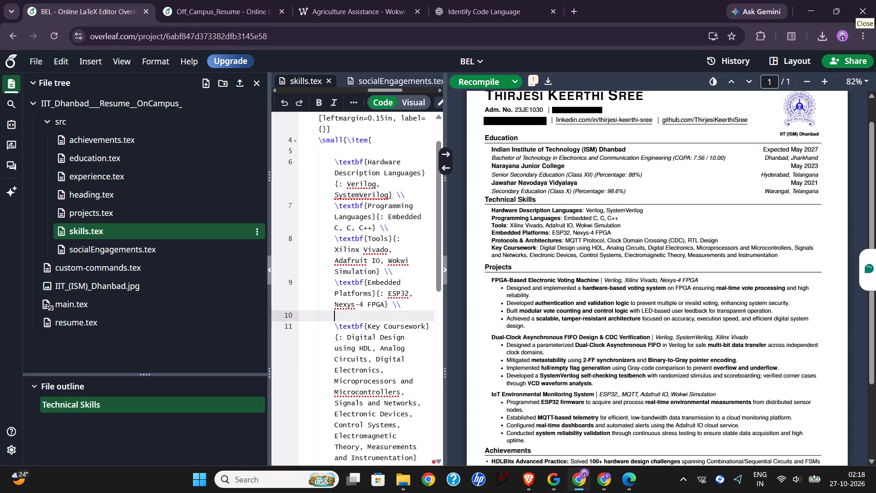
key("BackSpace")
key("BackSpace")
key("BackSpace")
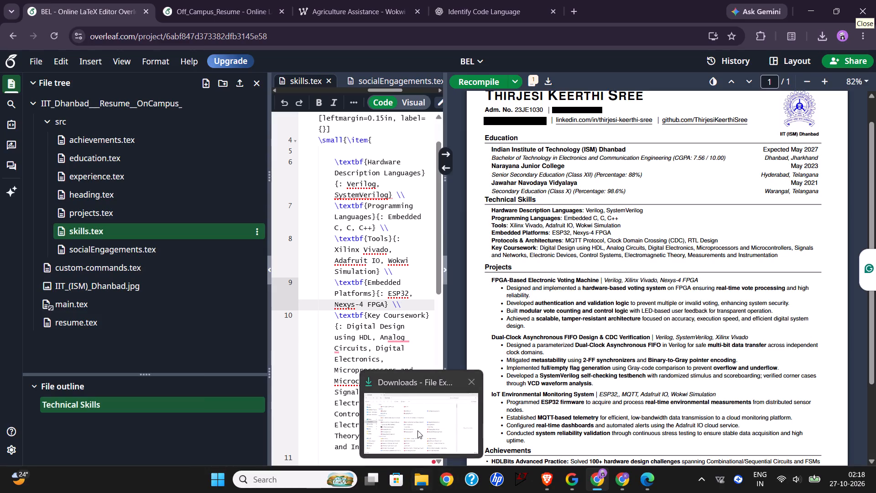
Switch to File Explorer and delete the existing BEL.pdf from the Downloads folder.
left_click(417, 430)
left_click(313, 105)
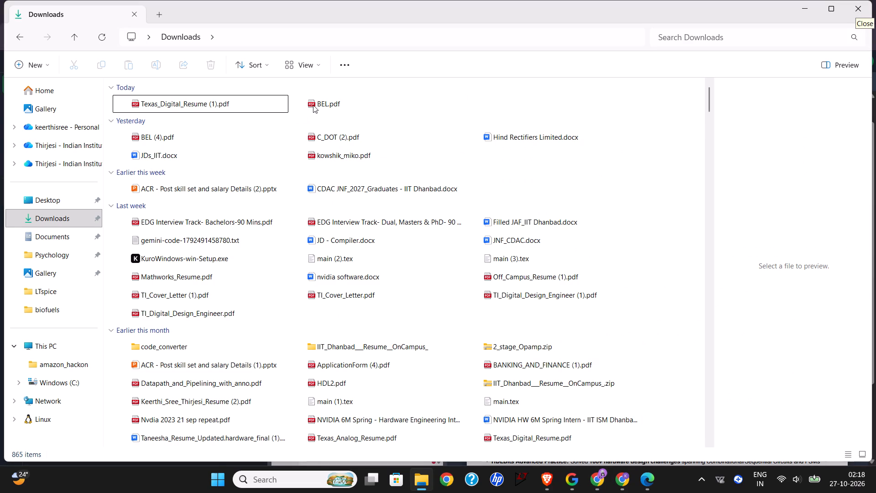
left_click(201, 63)
left_click(797, 12)
Return to the Overleaf project, recompile the resume with resume.tex open, and download the PDF.
left_click(415, 269)
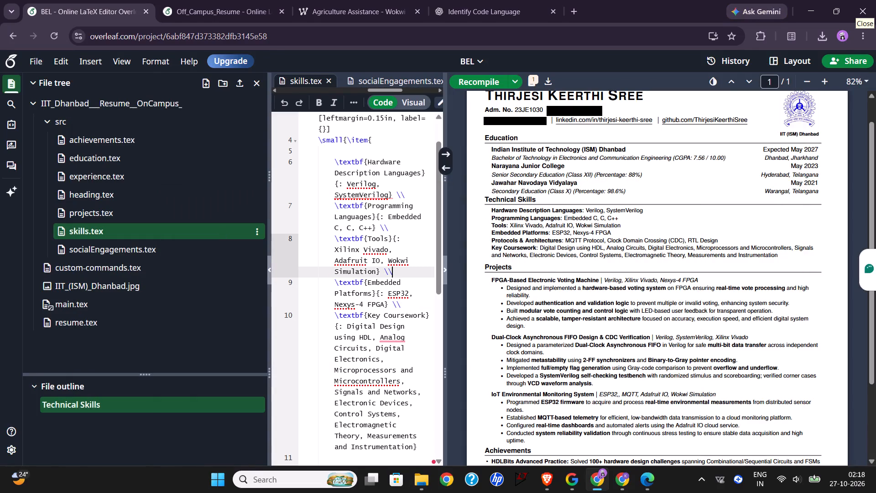
left_click(139, 322)
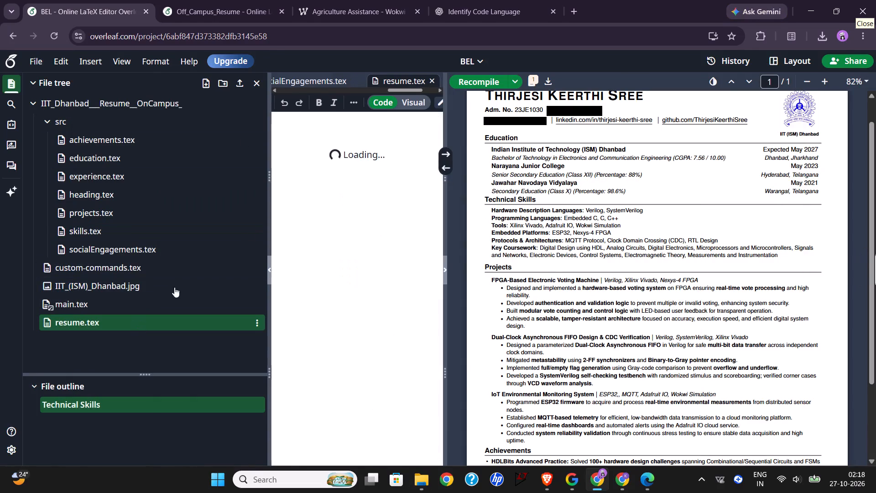
left_click(456, 82)
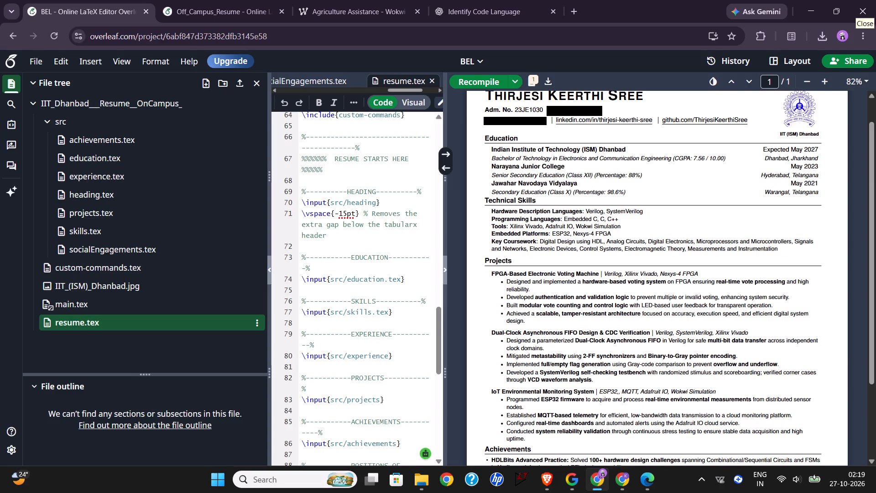
left_click(545, 80)
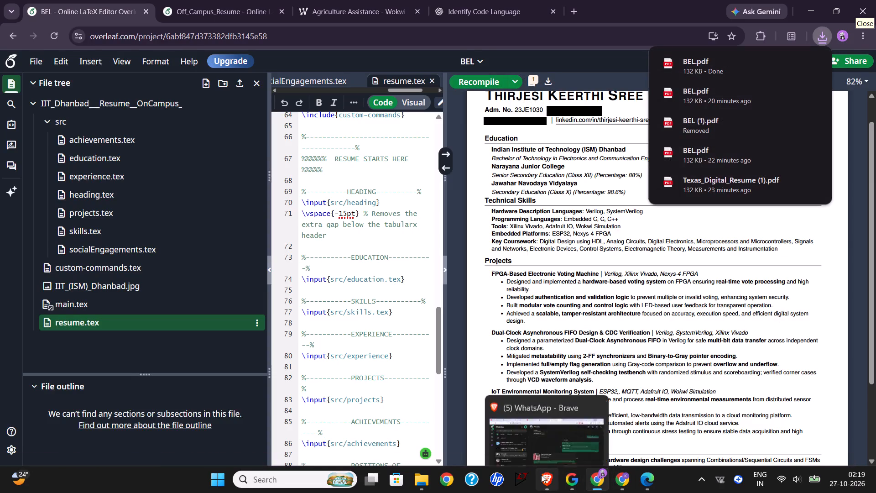
left_click(583, 220)
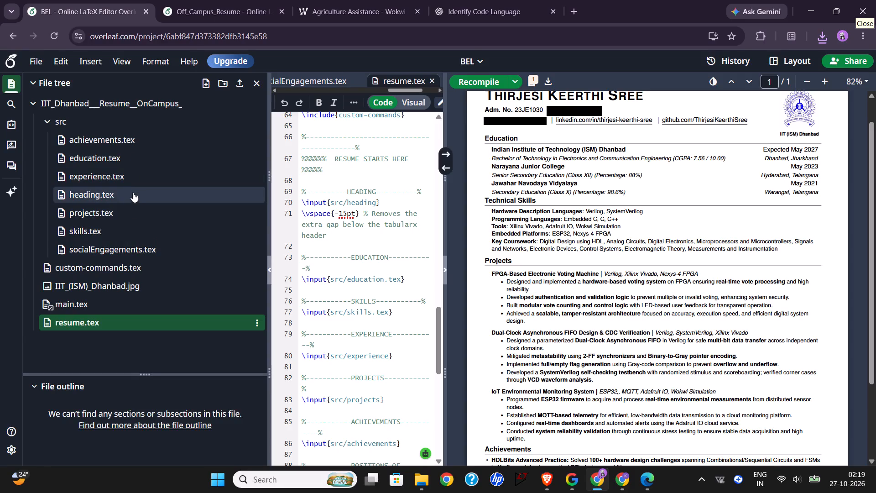
Remove "Embedded C," and the space after the colon from the Programming Languages entry in skills.tex, leaving "C, C++".
left_click(132, 226)
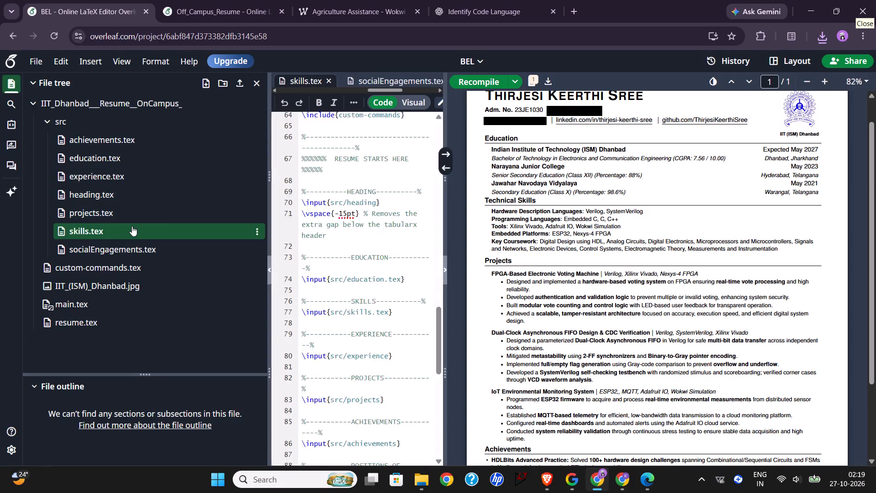
scroll(370, 238, "down", 1)
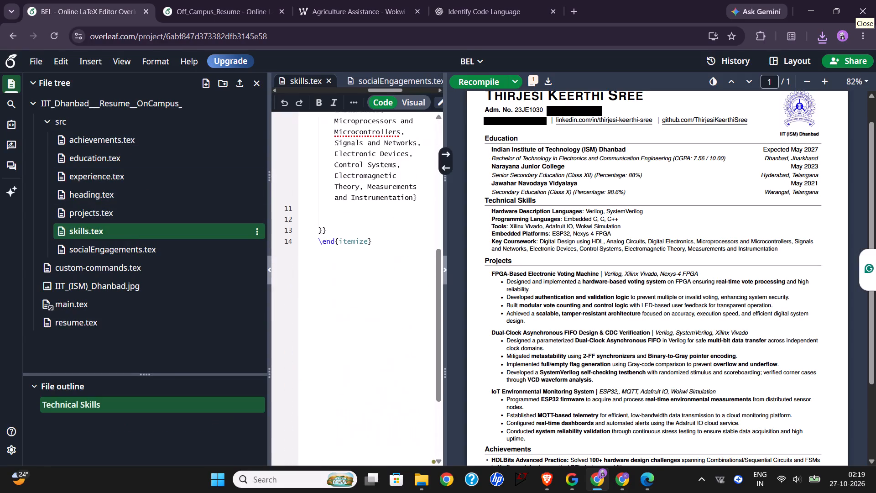
scroll(370, 238, "up", 4)
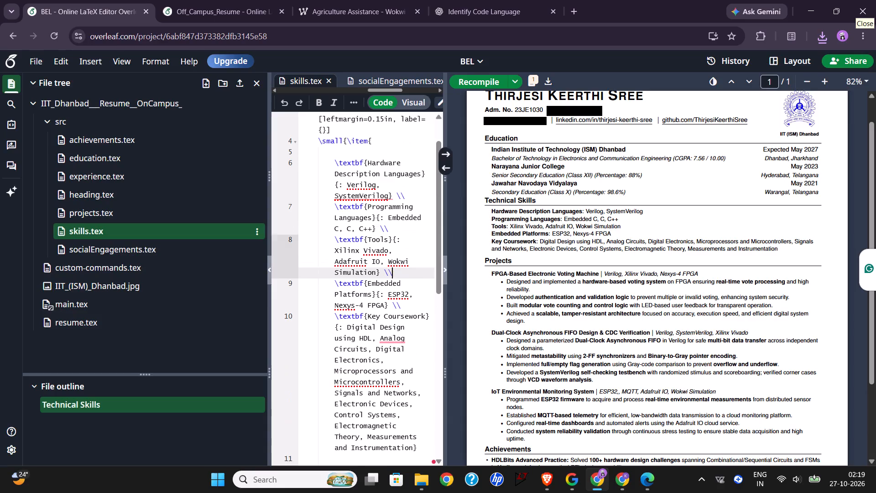
left_click(377, 219)
left_click(345, 231)
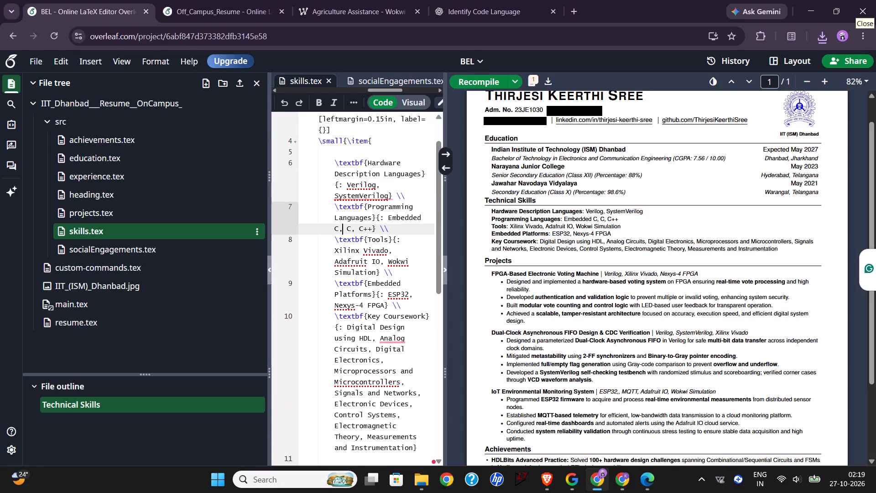
left_click(346, 231)
left_click_drag(346, 231, 390, 221)
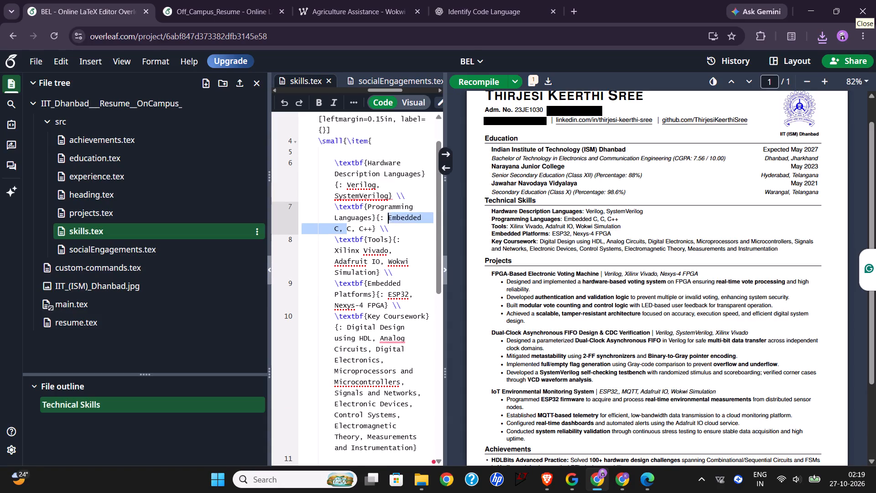
left_click_drag(390, 221, 388, 215)
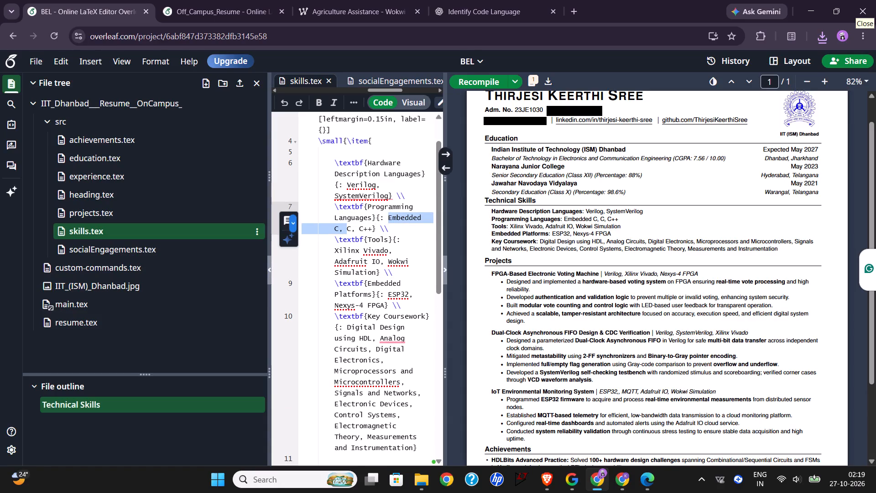
key("BackSpace")
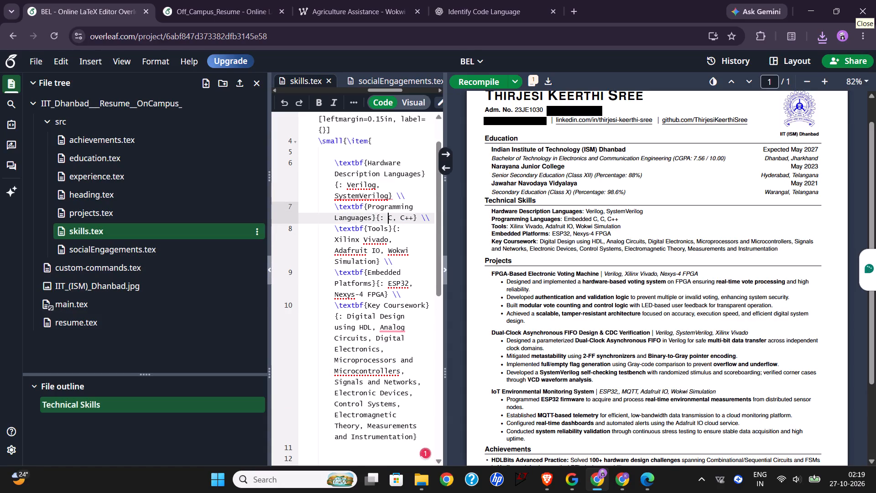
key("BackSpace")
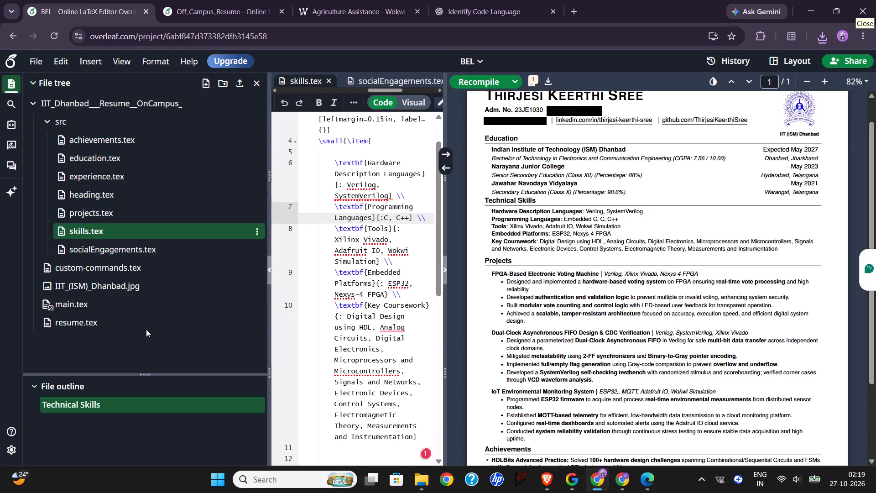
Recompile the resume with resume.tex open and download the updated PDF.
left_click(142, 323)
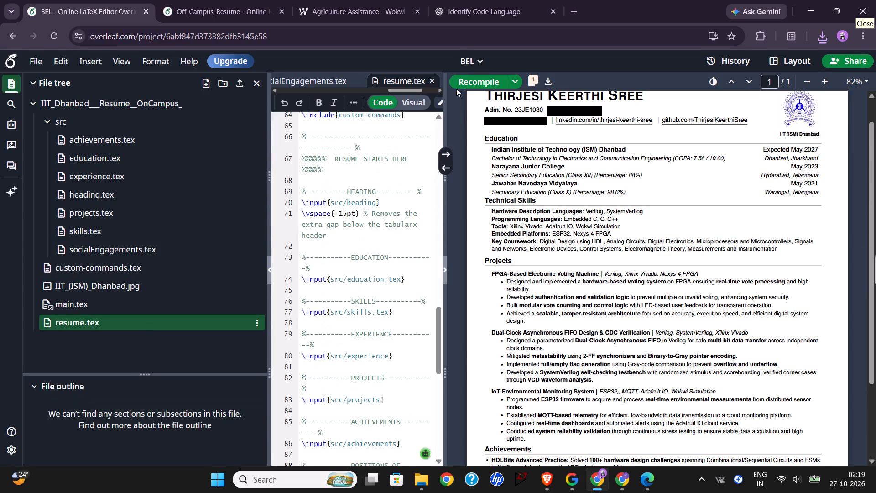
left_click(503, 78)
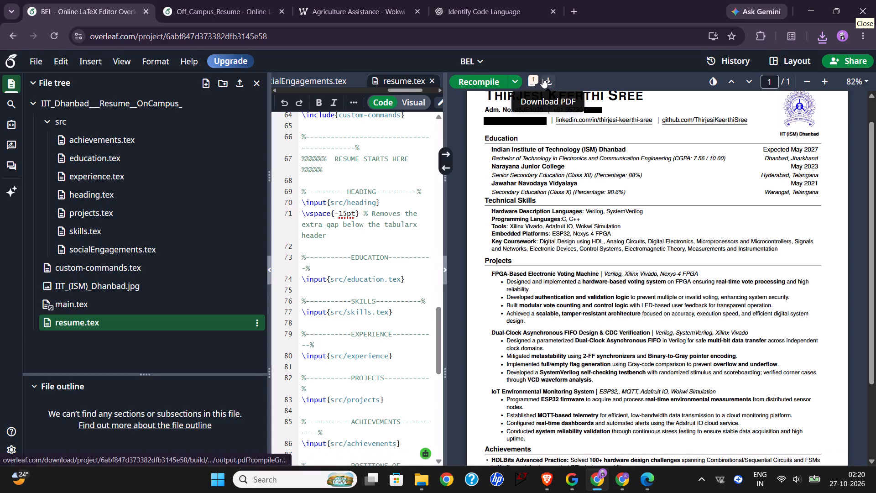
left_click(819, 33)
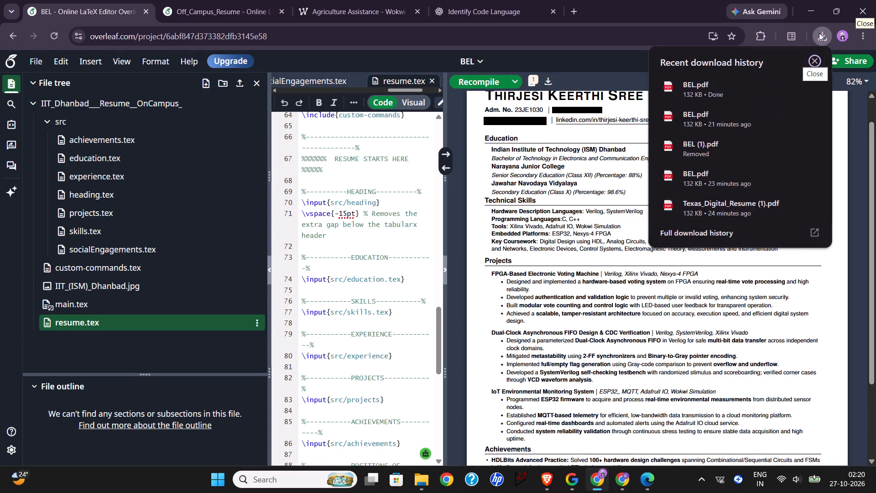
left_click(622, 149)
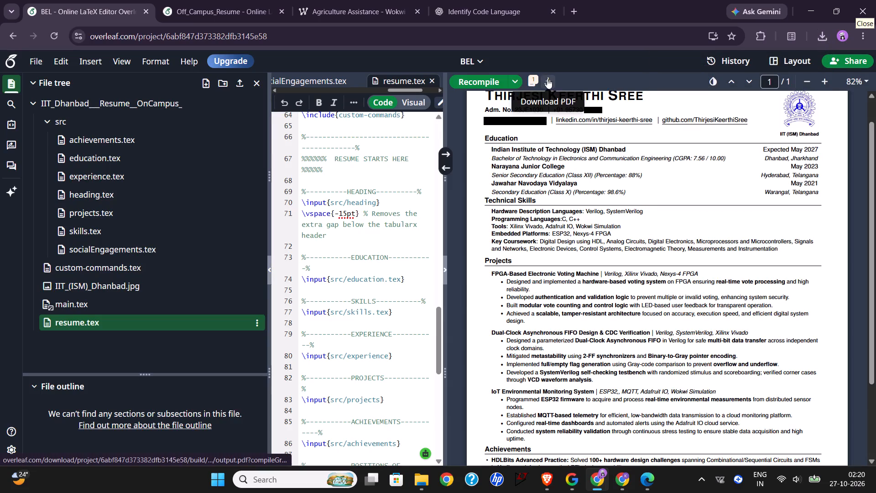
left_click(546, 79)
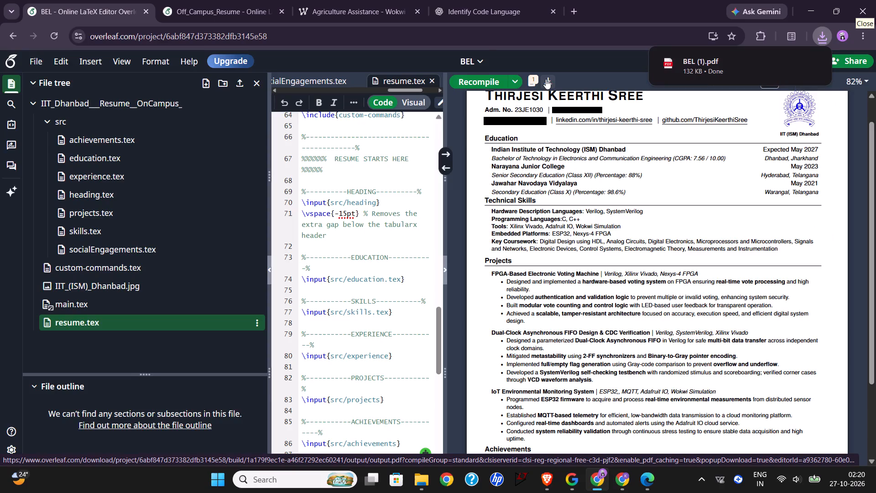
Review the compiled resume against the Projects source in projects.tex, checking the bold markup in the FPGA-Based Electronic Voting Machine entry.
scroll(601, 218, "down", 3)
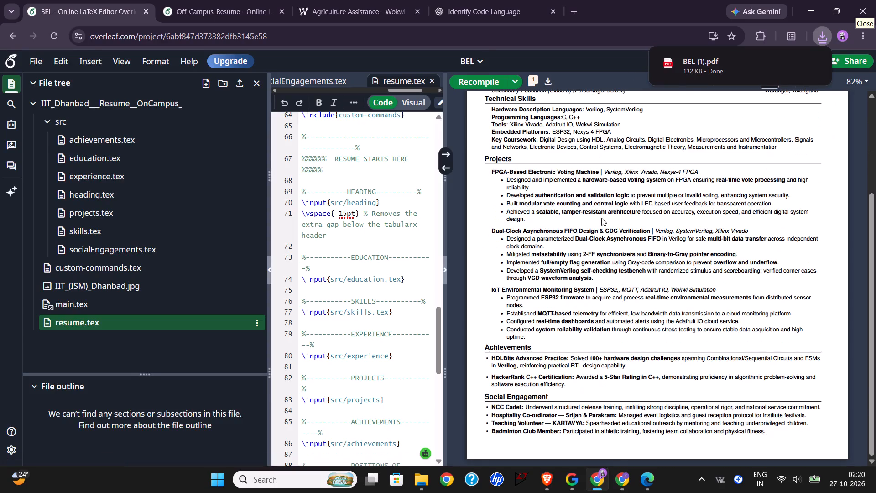
scroll(354, 223, "down", 5)
scroll(354, 223, "up", 1)
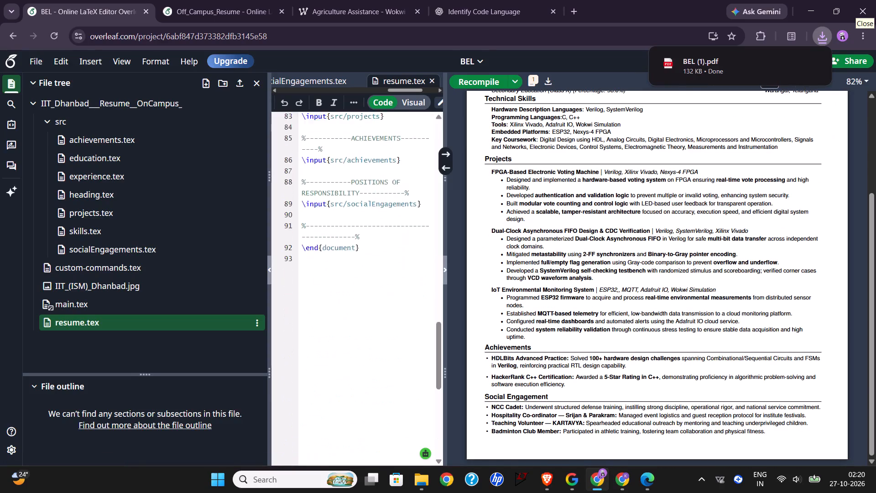
scroll(354, 223, "up", 1)
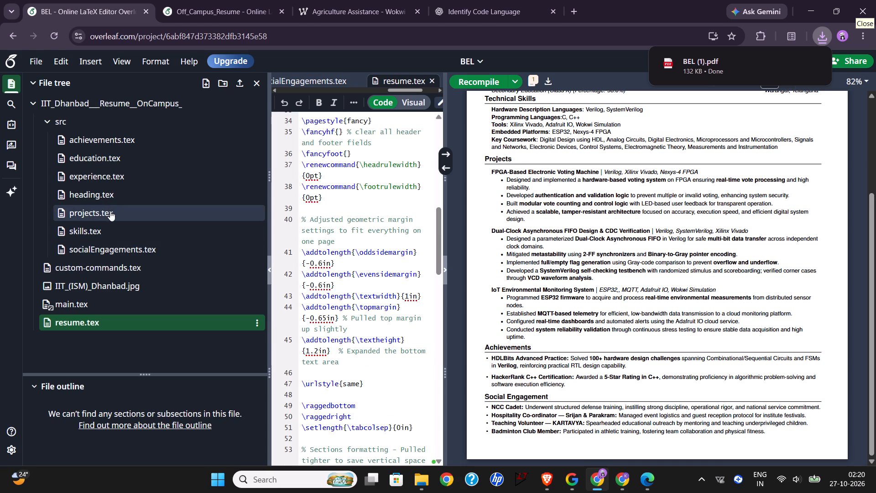
left_click(125, 212)
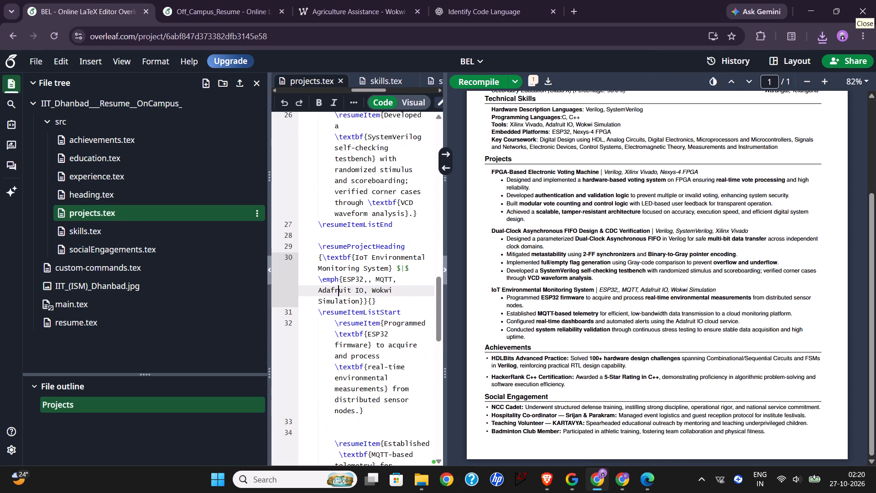
scroll(351, 197, "up", 1)
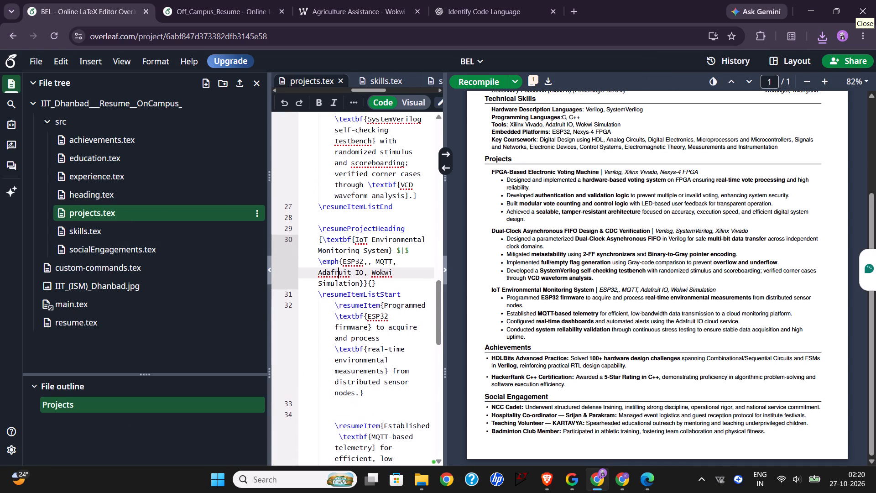
scroll(351, 197, "up", 9)
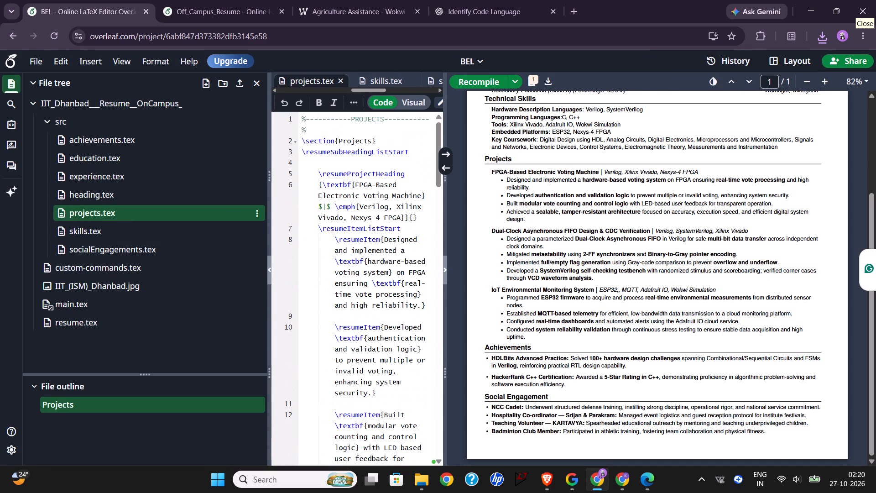
scroll(351, 197, "up", 1)
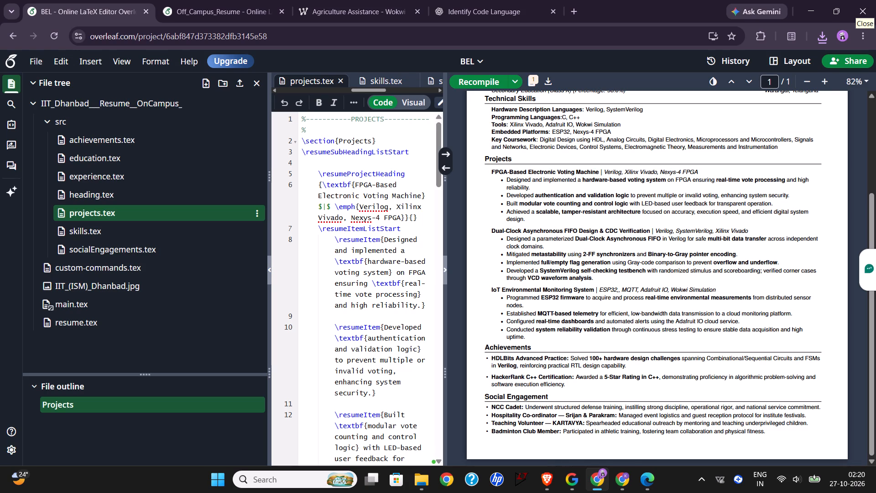
left_click(328, 262)
left_click_drag(328, 262, 330, 262)
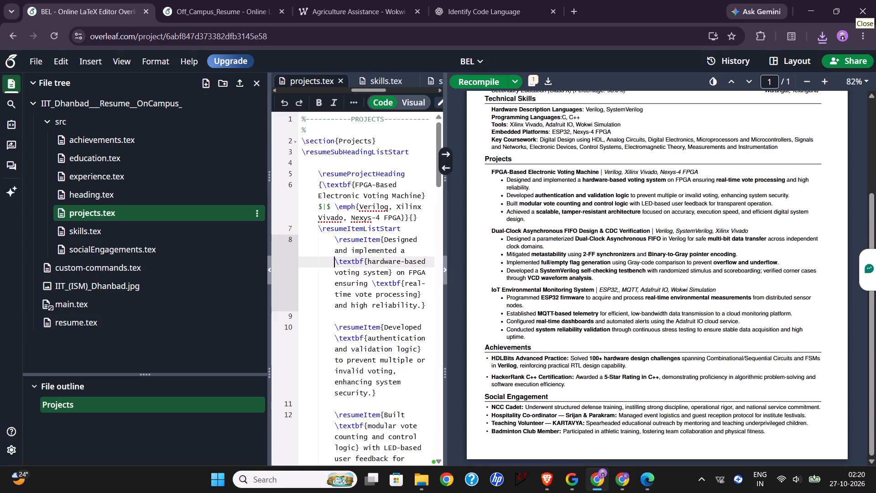
left_click_drag(330, 262, 365, 264)
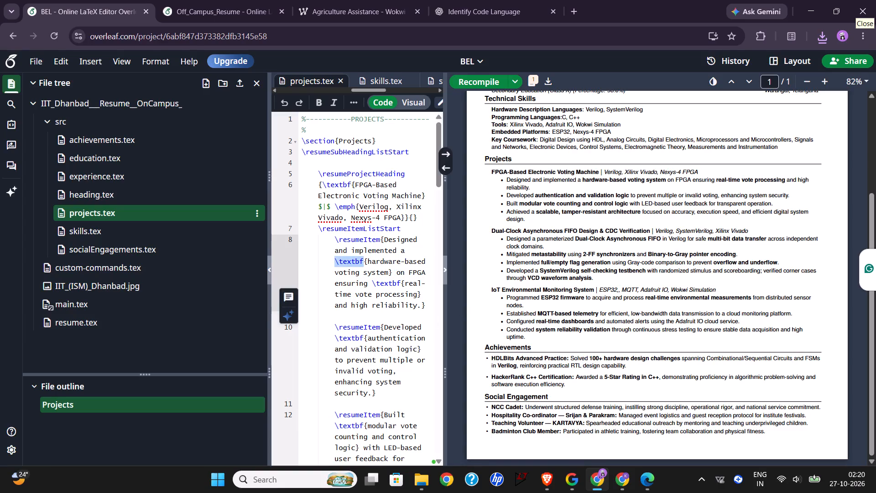
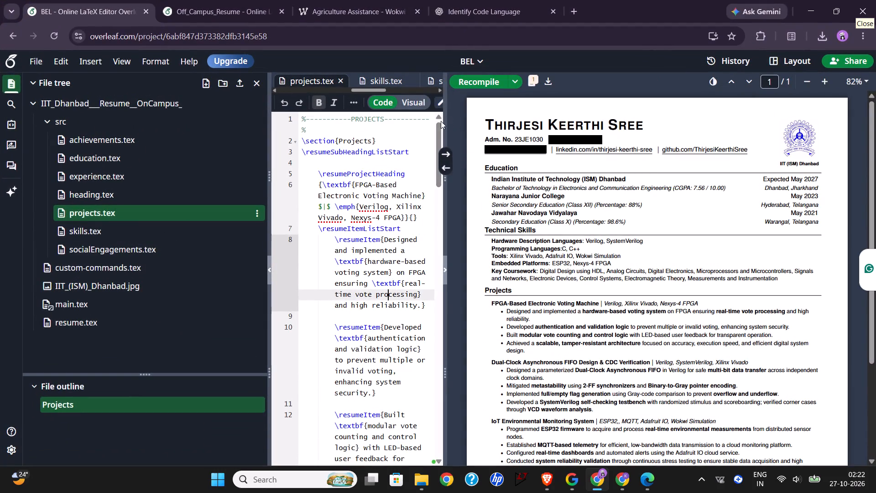
left_click_drag(445, 123, 558, 139)
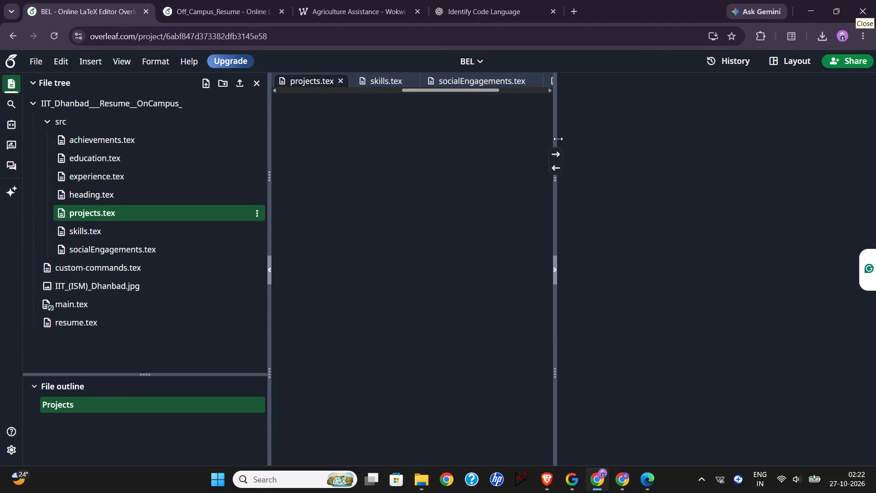
left_click_drag(558, 139, 560, 140)
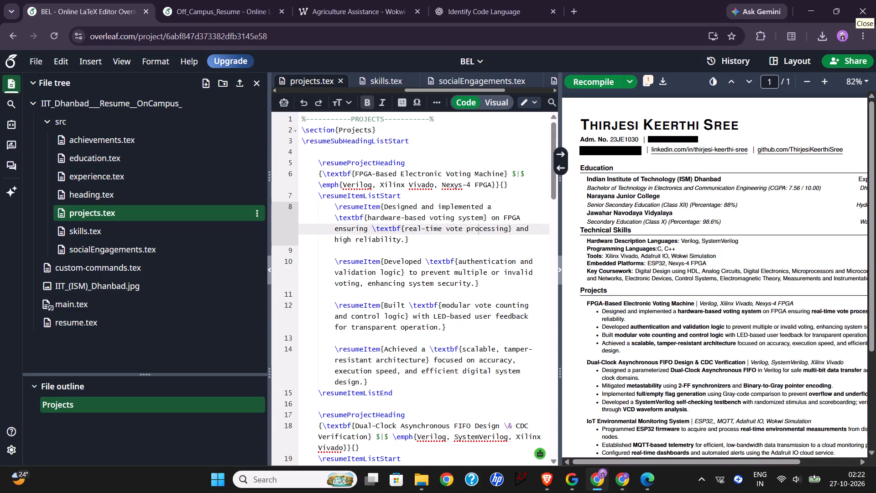
scroll(405, 199, "left", 1)
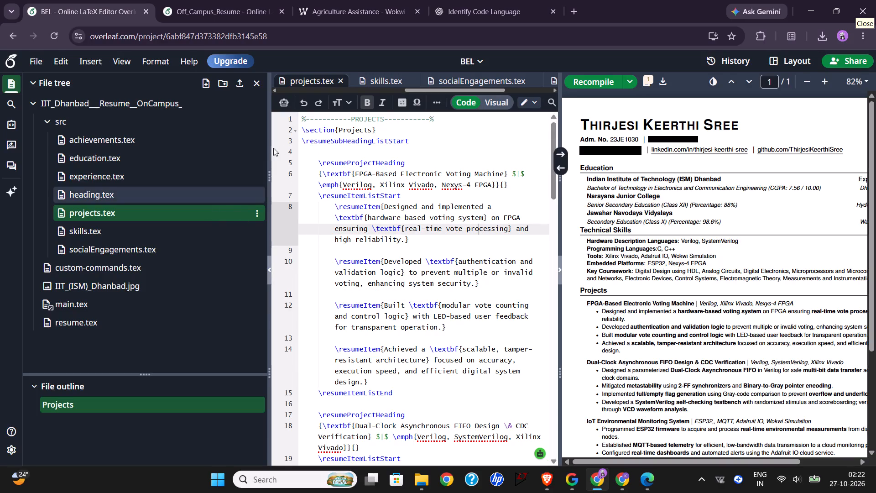
left_click_drag(269, 149, 141, 180)
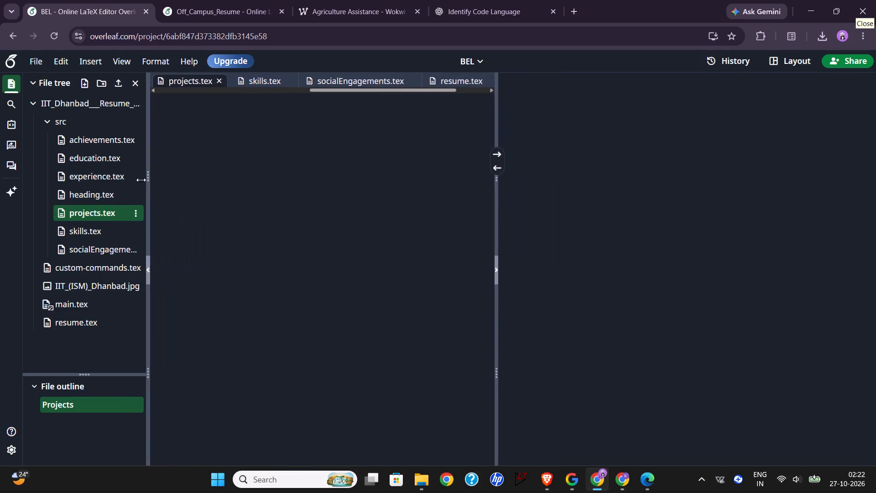
left_click_drag(141, 180, 131, 189)
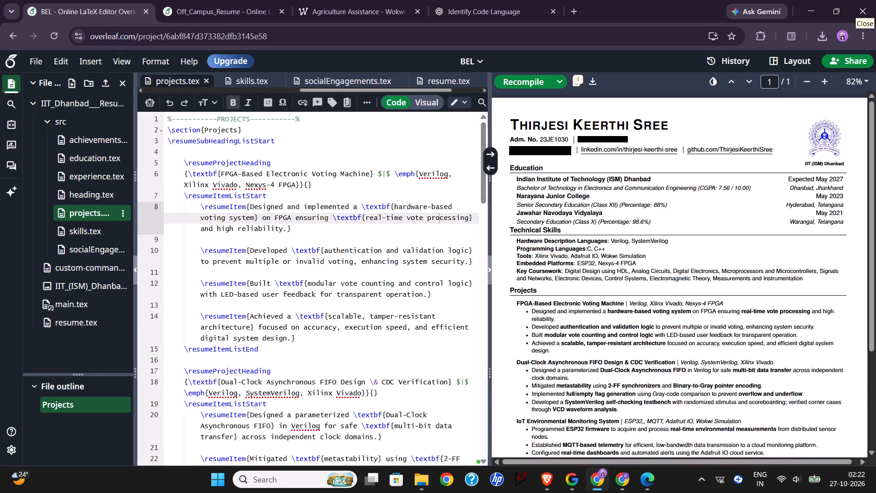
scroll(583, 211, "down", 3)
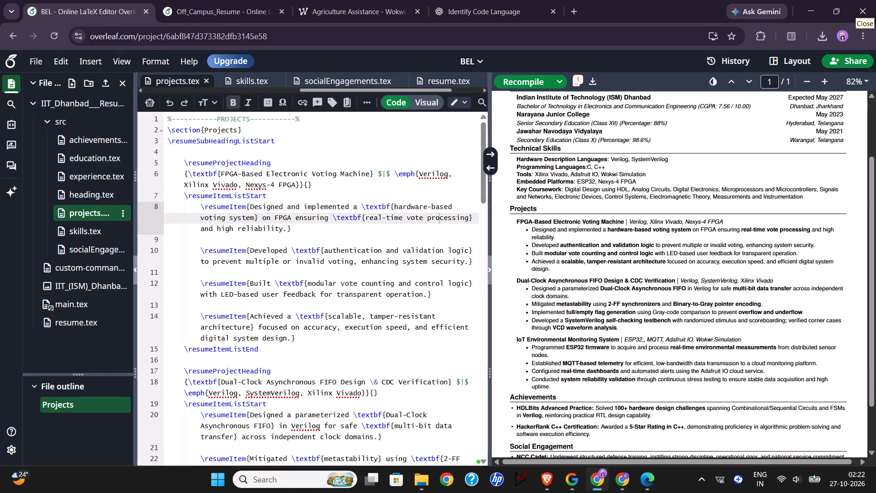
scroll(583, 211, "up", 5)
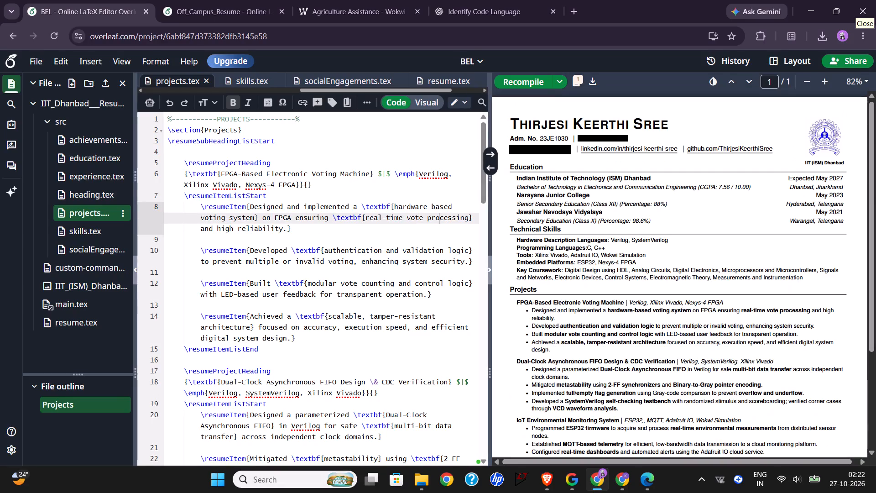
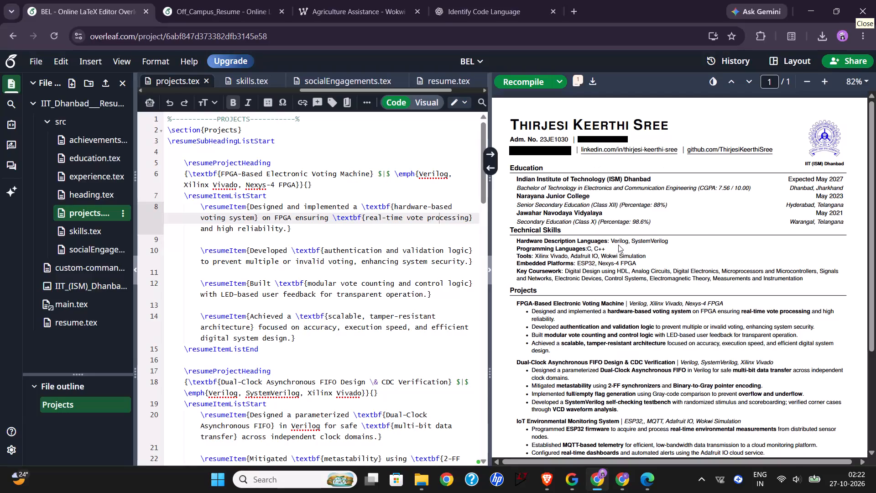
Review the compiled BEL resume from the heading down to the Social Engagement section.
scroll(580, 238, "up", 3)
scroll(580, 238, "down", 4)
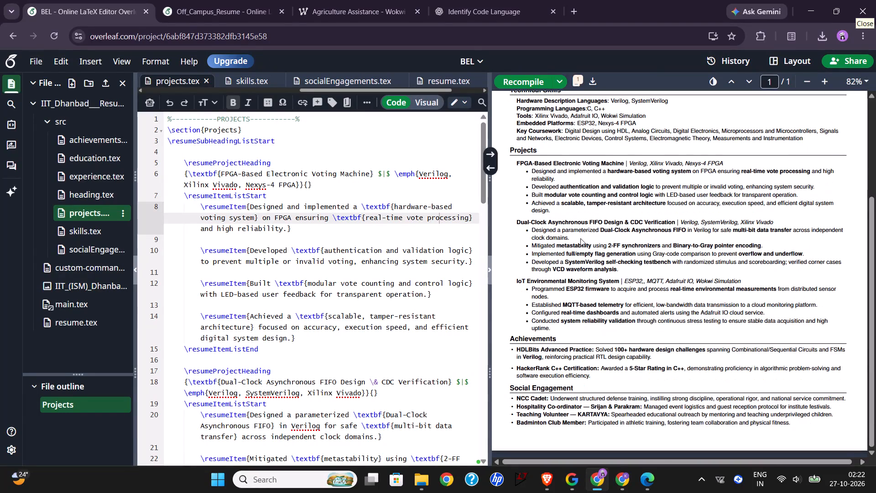
left_click(585, 222)
scroll(585, 222, "up", 9)
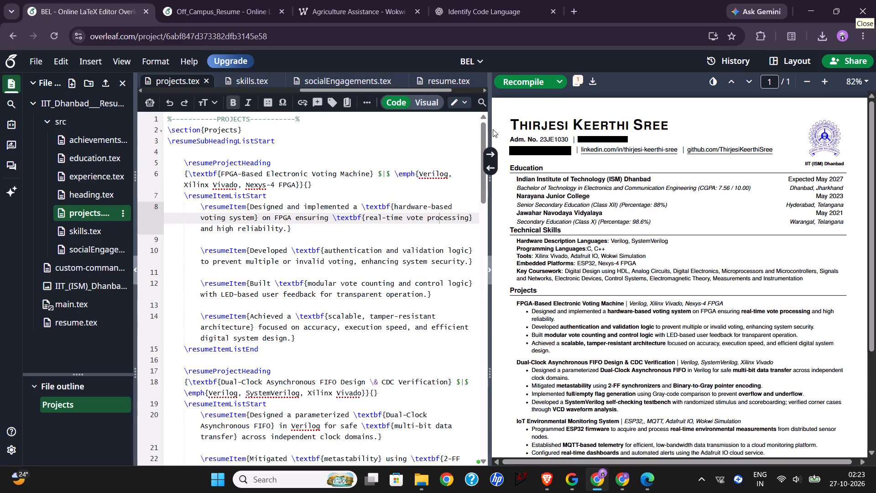
Narrow the projects.tex editor slightly to give the compiled resume preview more width.
left_click_drag(491, 131, 457, 142)
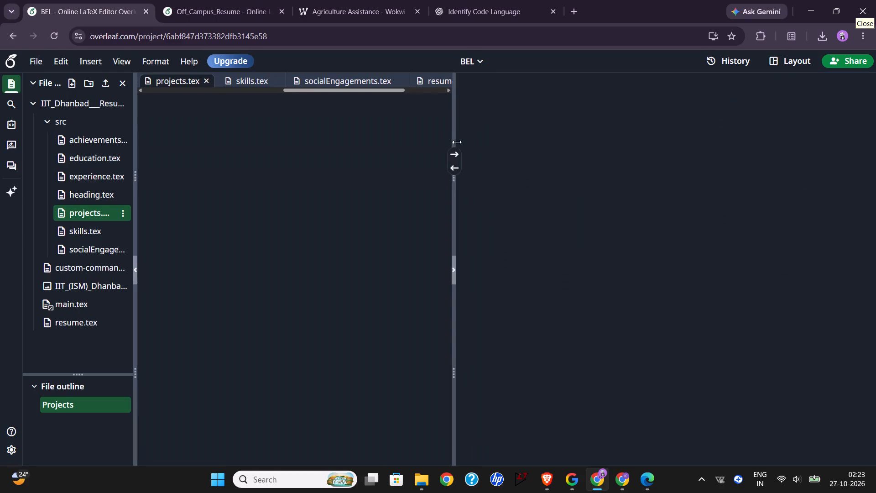
left_click_drag(457, 142, 483, 152)
Read through the projects.tex source from the first project heading to the end of the list.
left_click(256, 240)
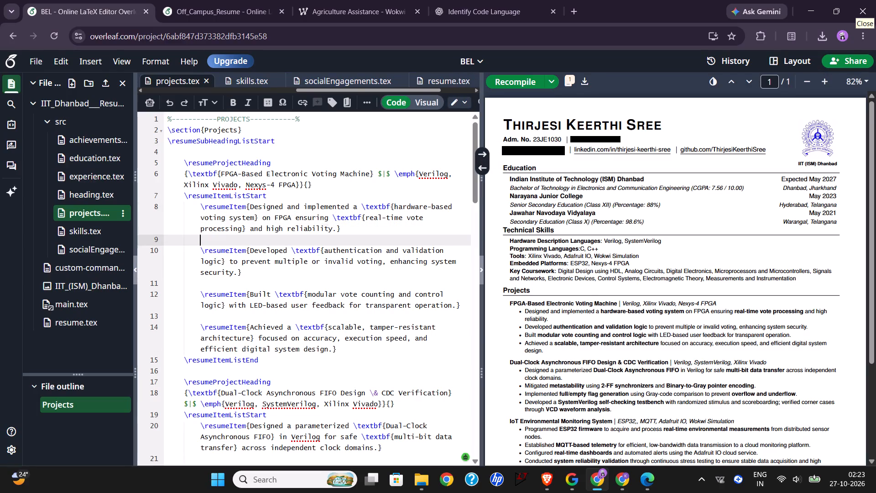
scroll(256, 240, "down", 2)
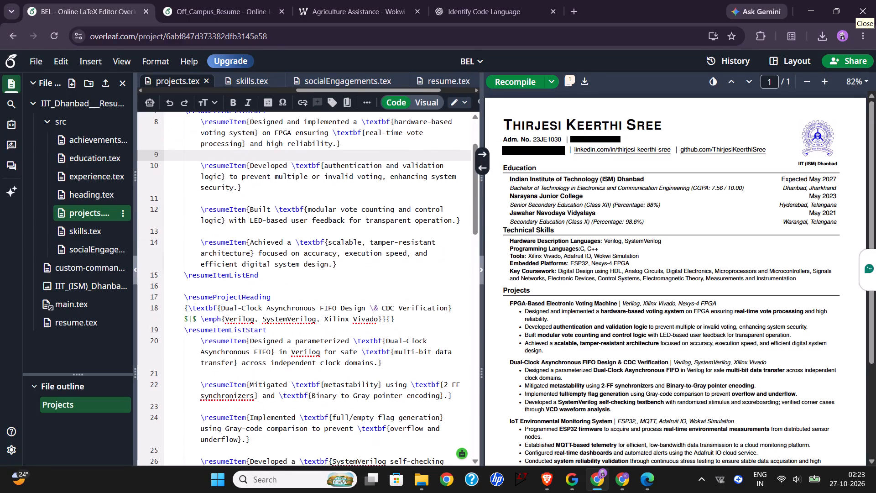
scroll(256, 240, "down", 5)
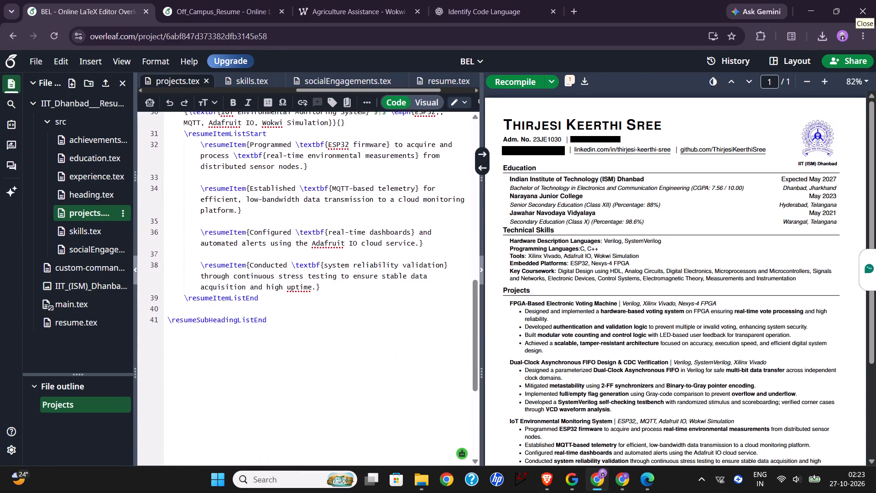
scroll(256, 240, "down", 6)
scroll(256, 240, "up", 12)
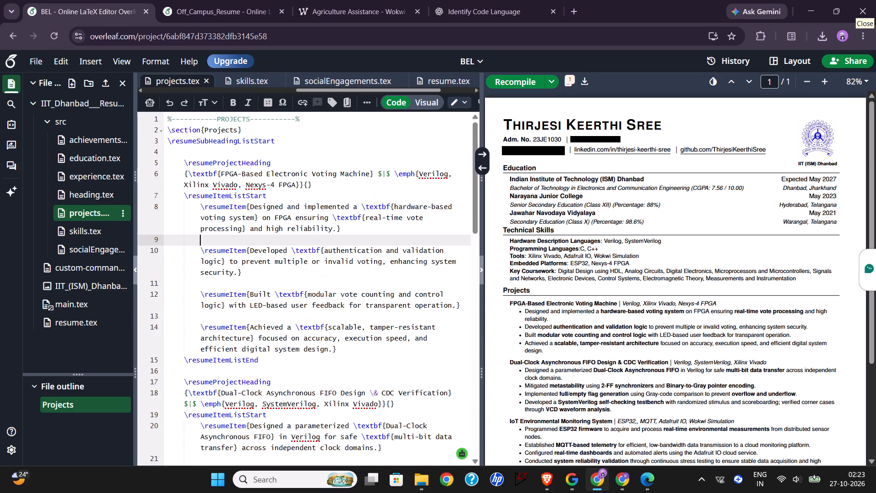
Examine the compiled resume's sections from Education through Social Engagement, and its contact lines under the name.
left_click(351, 136)
left_click(347, 116)
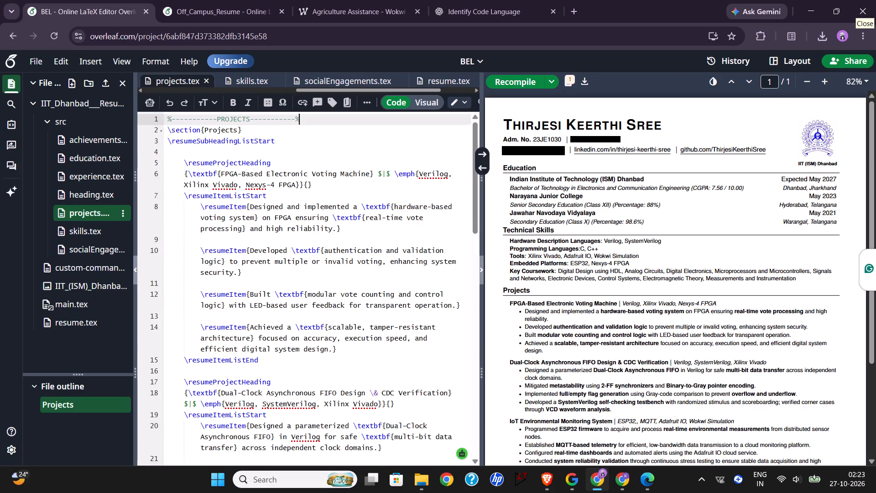
scroll(318, 236, "down", 1)
scroll(318, 236, "up", 2)
scroll(669, 184, "down", 8)
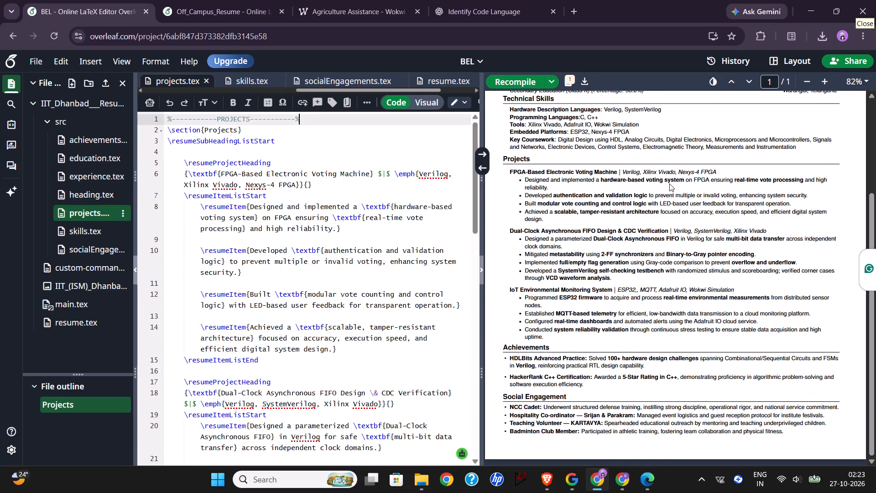
scroll(669, 184, "up", 2)
scroll(669, 184, "down", 2)
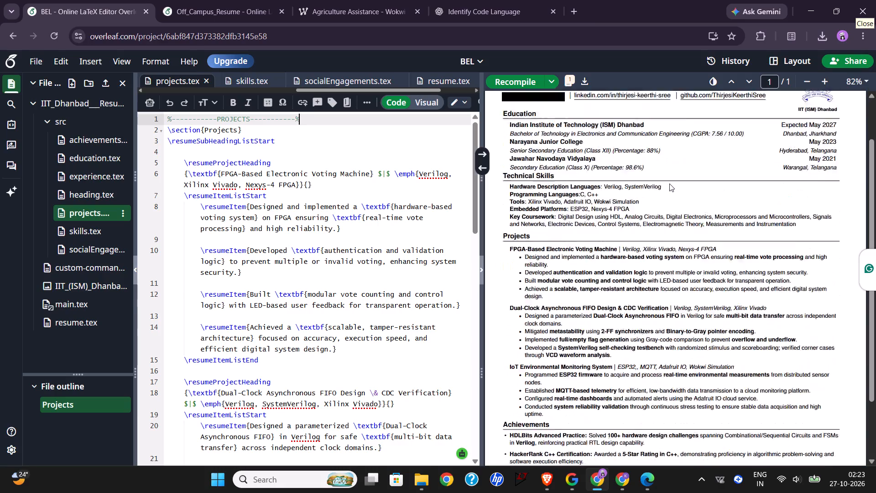
scroll(669, 184, "down", 2)
scroll(669, 184, "up", 3)
scroll(669, 184, "down", 4)
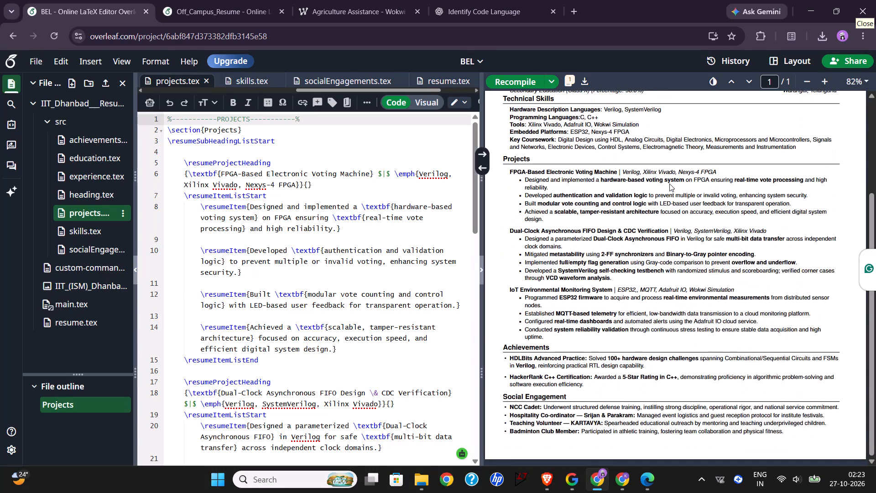
scroll(669, 184, "up", 2)
scroll(669, 184, "down", 4)
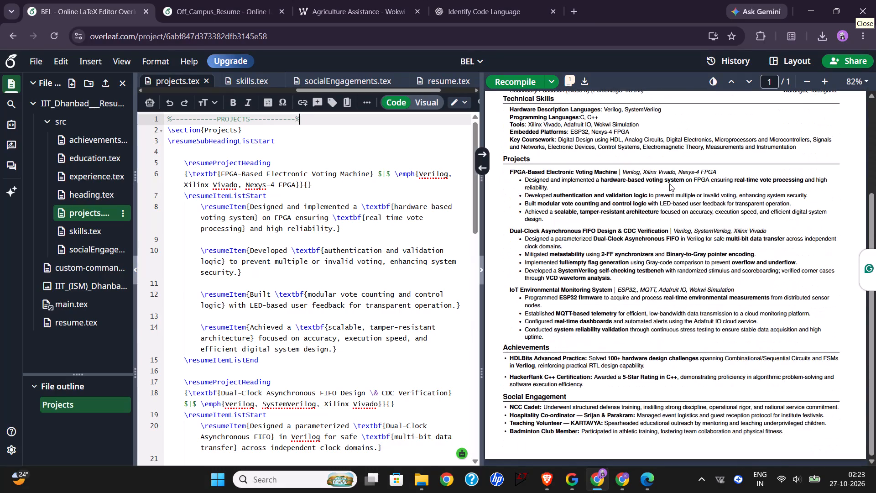
scroll(669, 184, "up", 3)
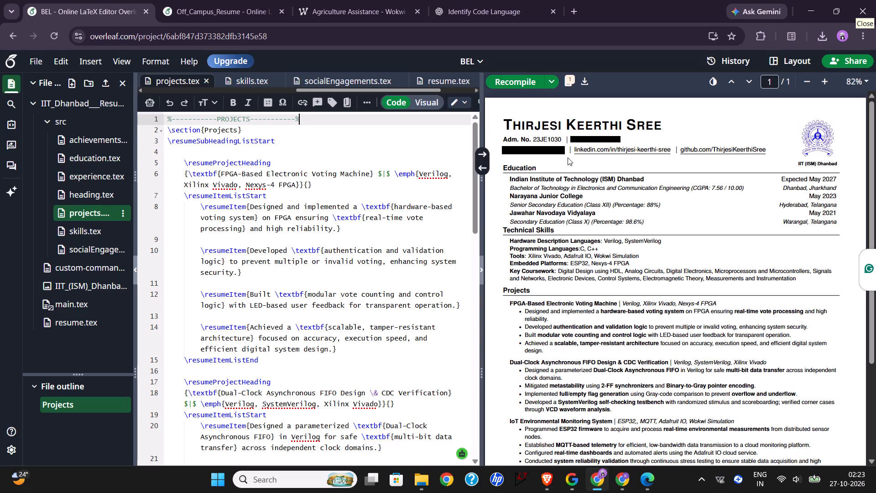
left_click(361, 123)
left_click(549, 142)
left_click(583, 199)
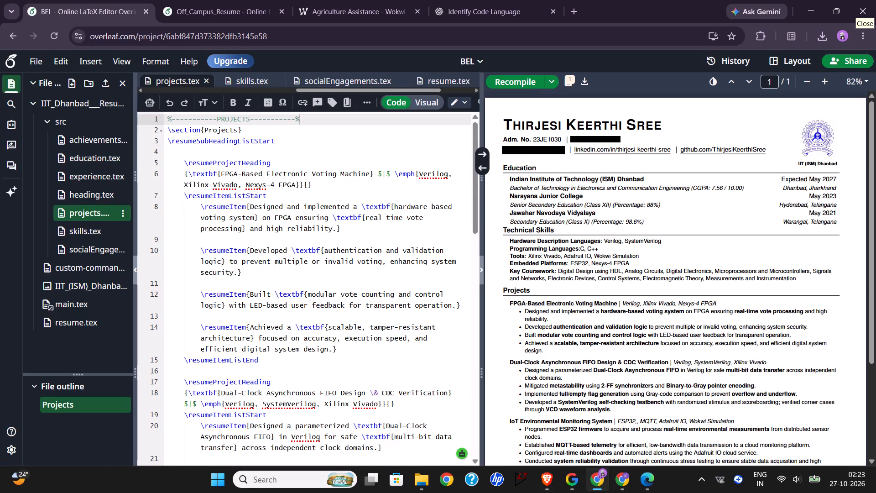
scroll(329, 213, "up", 4)
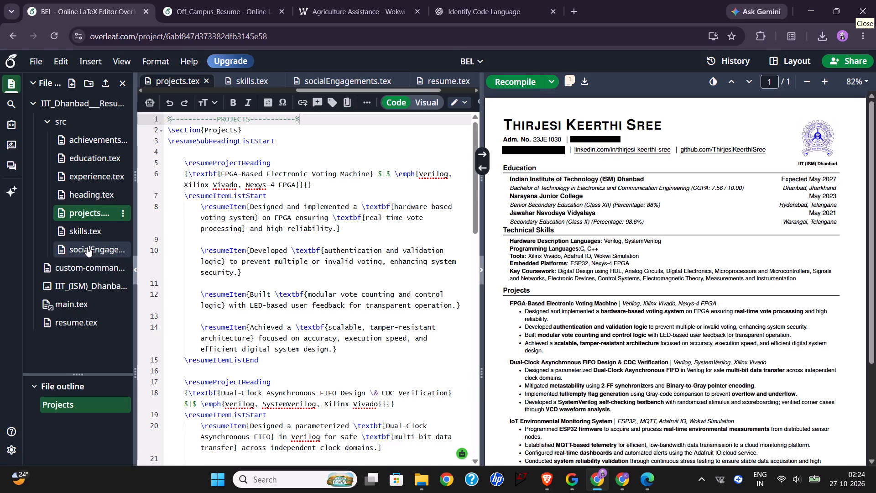
Open heading.tex from the src folder for editing.
left_click(74, 195)
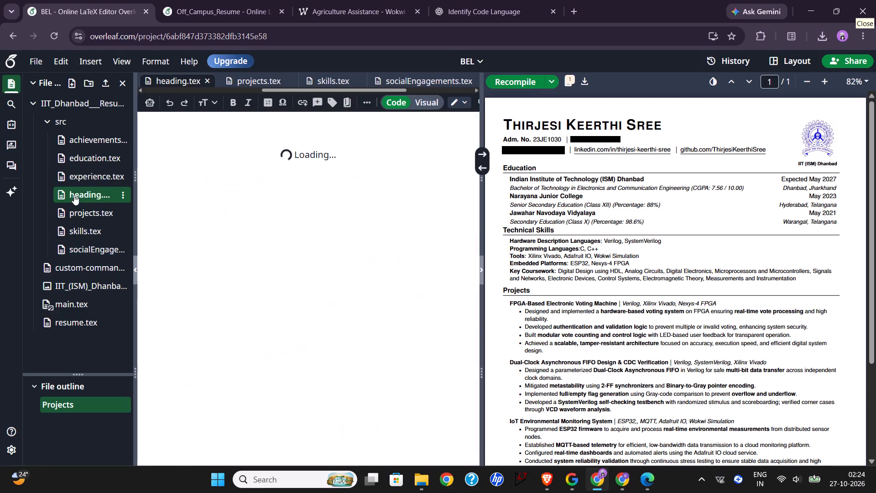
scroll(255, 161, "up", 6)
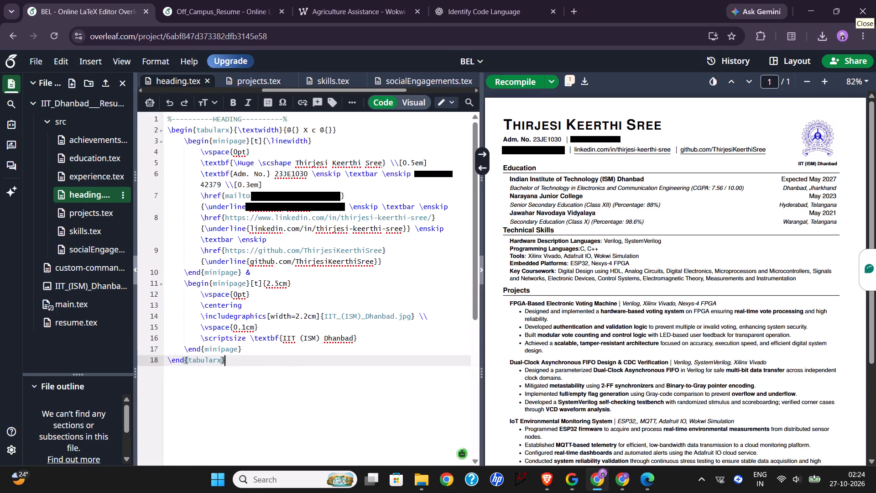
scroll(255, 161, "up", 3)
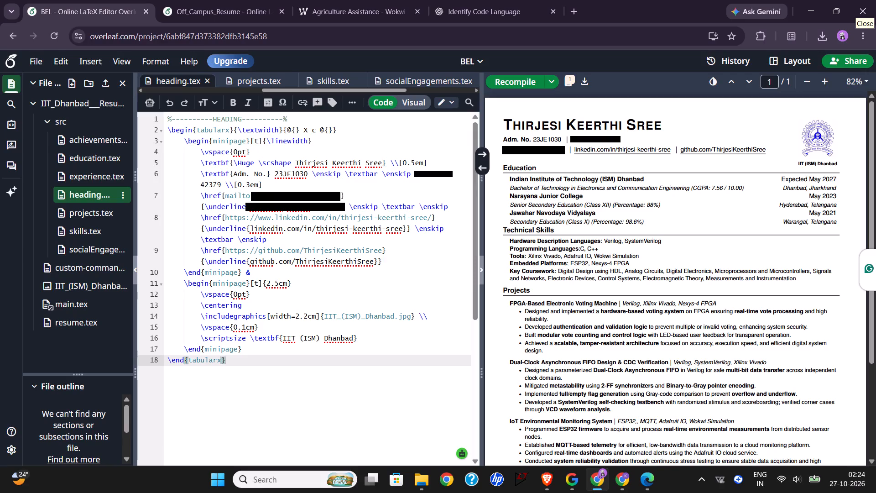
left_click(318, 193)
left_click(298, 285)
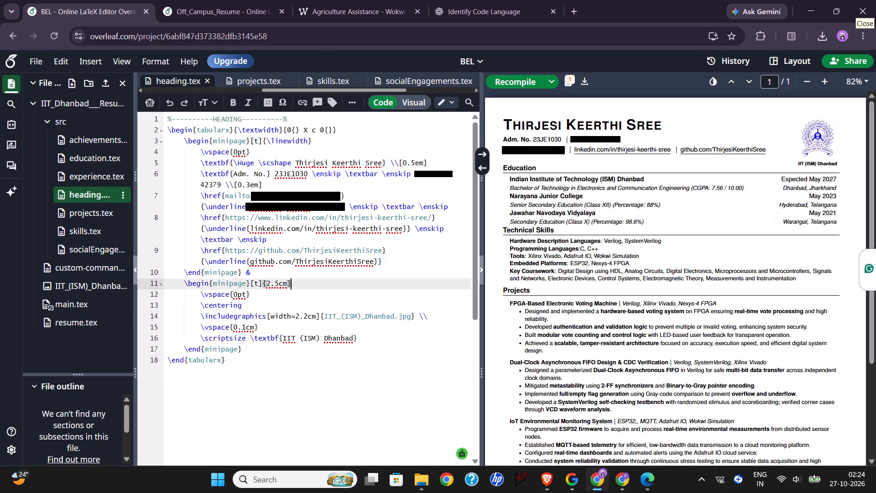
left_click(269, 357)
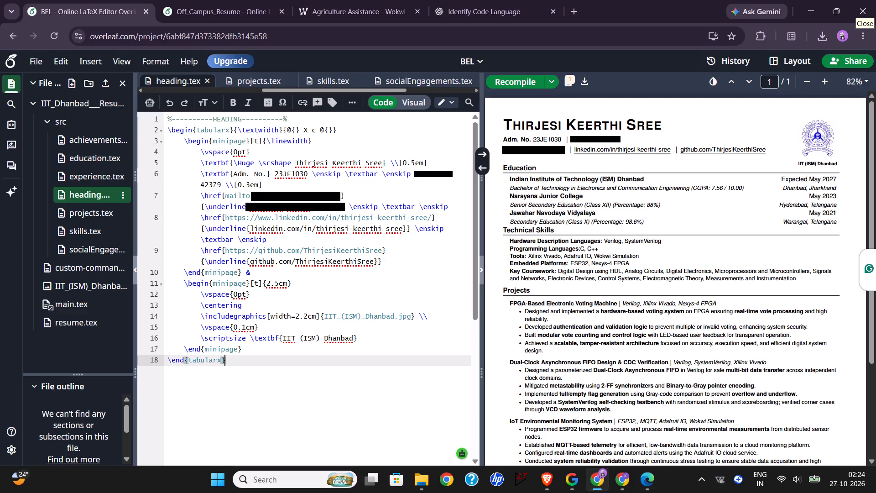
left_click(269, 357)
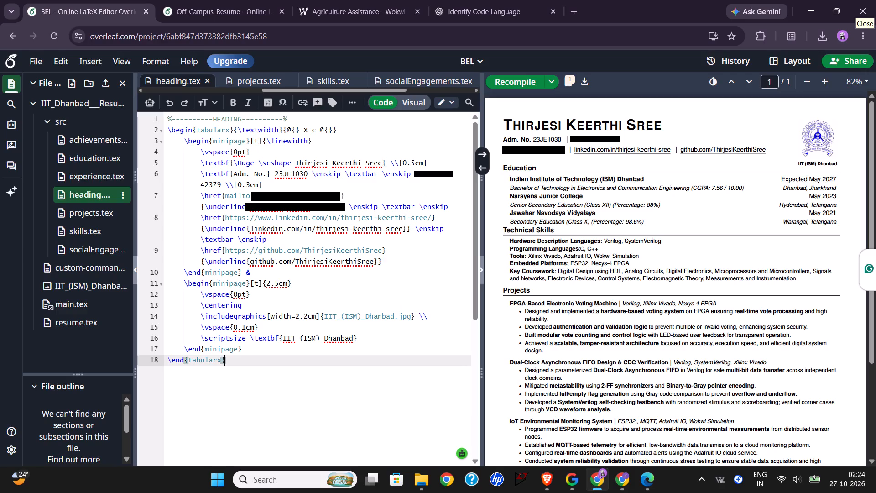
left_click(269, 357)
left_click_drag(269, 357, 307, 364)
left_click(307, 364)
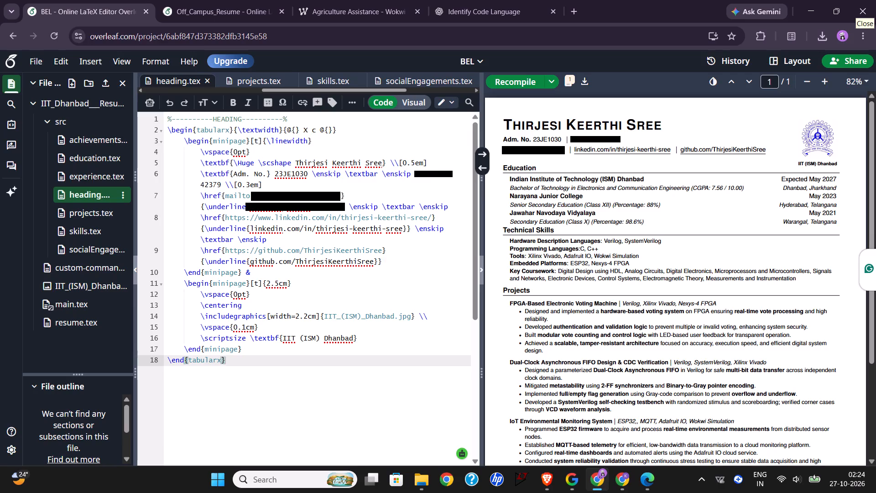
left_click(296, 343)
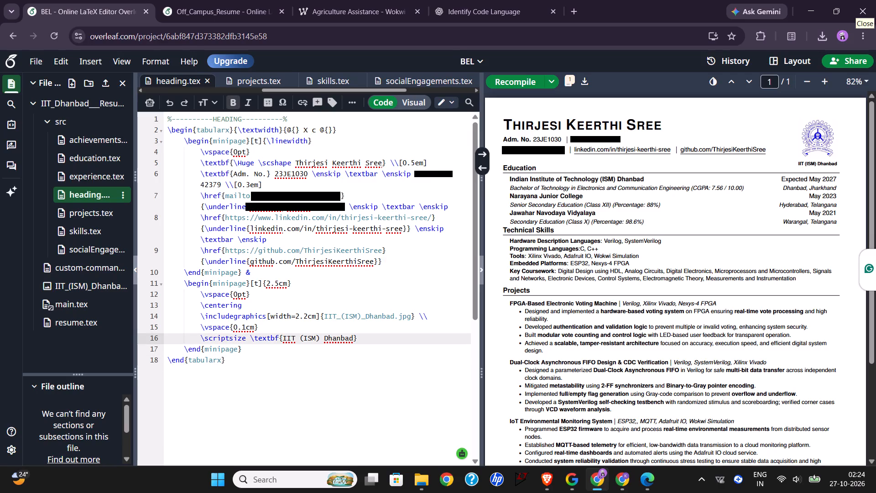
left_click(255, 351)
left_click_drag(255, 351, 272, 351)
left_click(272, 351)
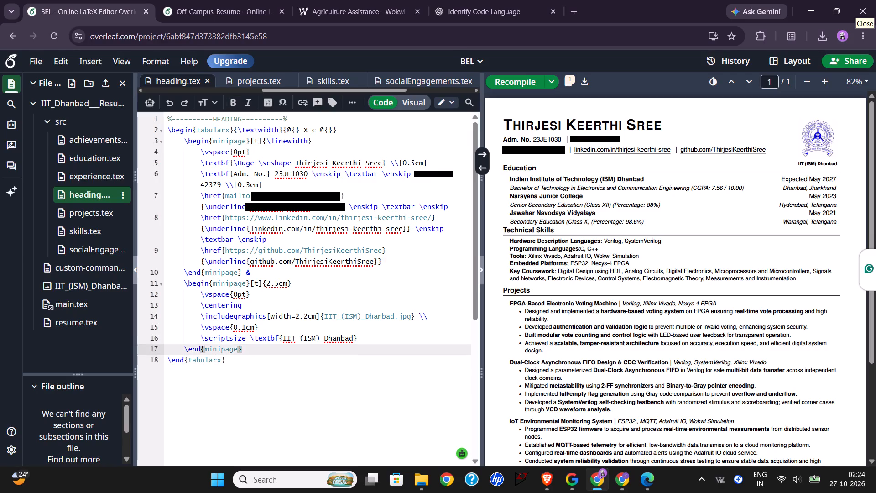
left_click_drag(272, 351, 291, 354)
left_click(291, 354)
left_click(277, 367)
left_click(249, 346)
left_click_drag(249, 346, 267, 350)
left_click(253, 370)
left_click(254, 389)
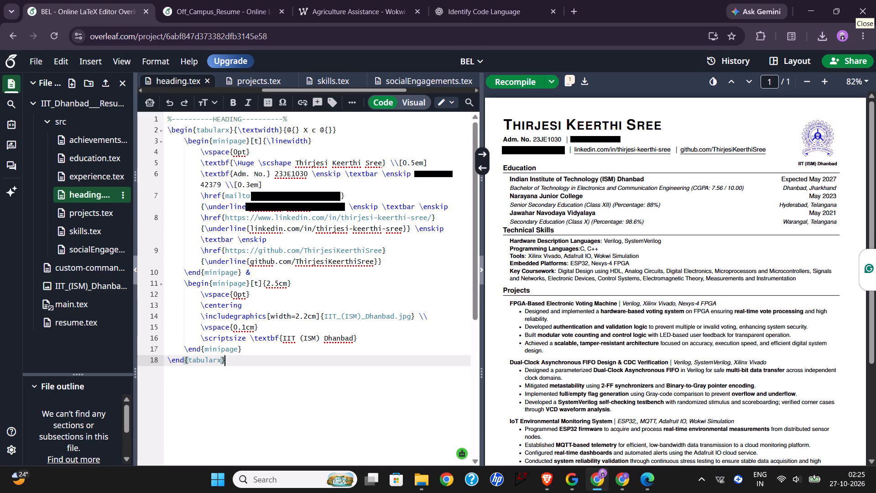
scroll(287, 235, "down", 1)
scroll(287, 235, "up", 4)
left_click(316, 301)
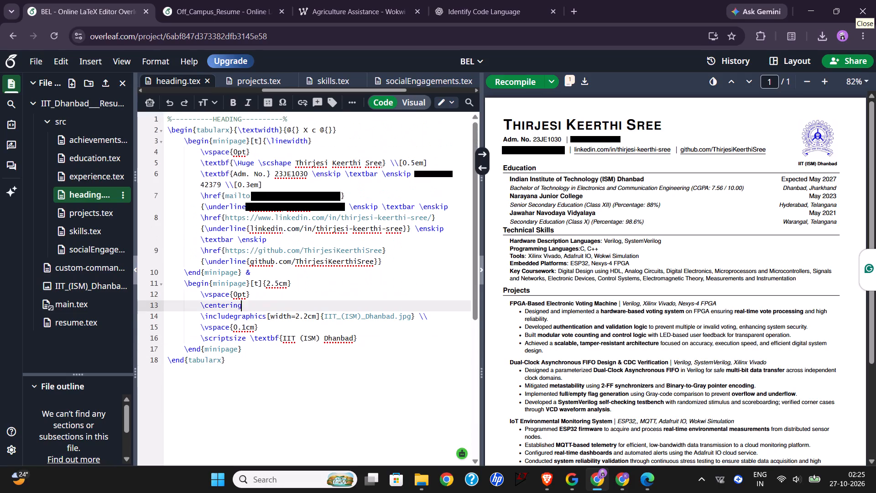